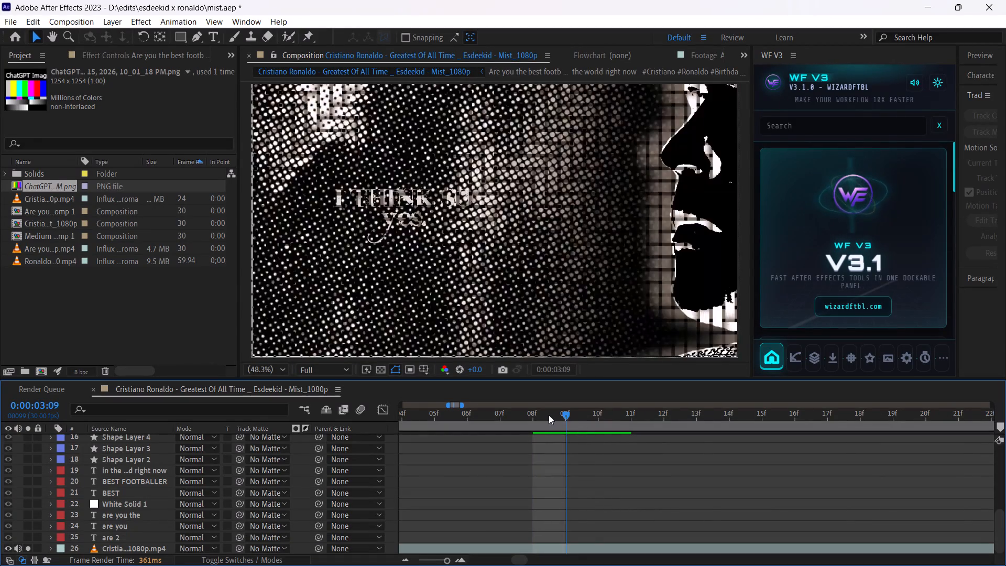
{"action": "left_click_drag", "start_coordinate": [549, 415], "coordinate": [559, 416]}
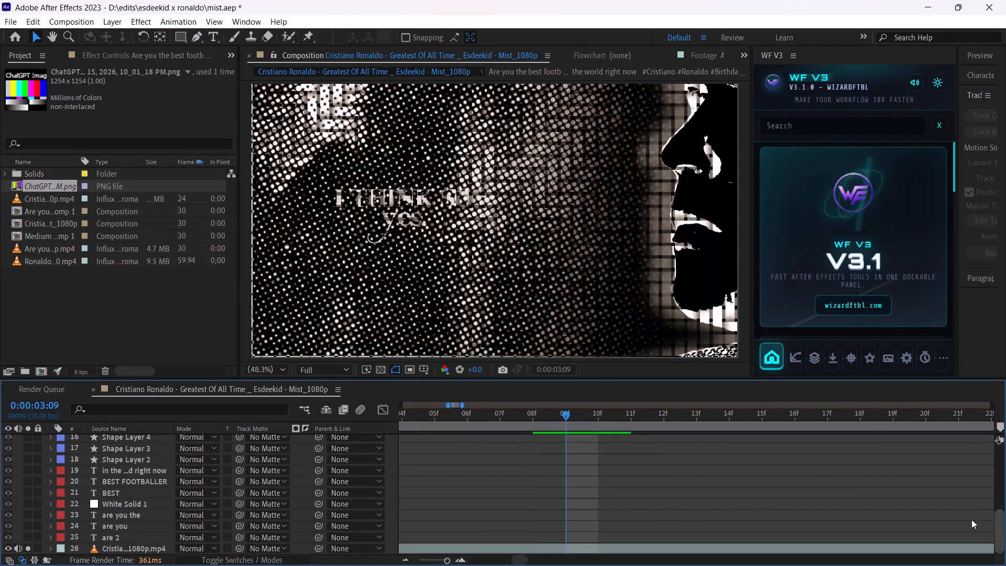
{"action": "left_click", "coordinate": [28, 546]}
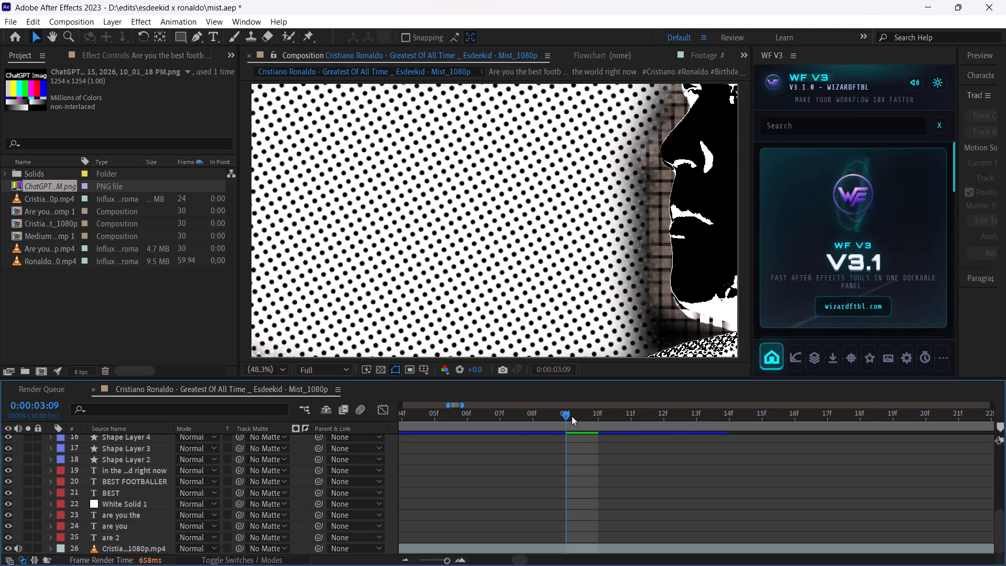
{"action": "left_click", "coordinate": [25, 549]}
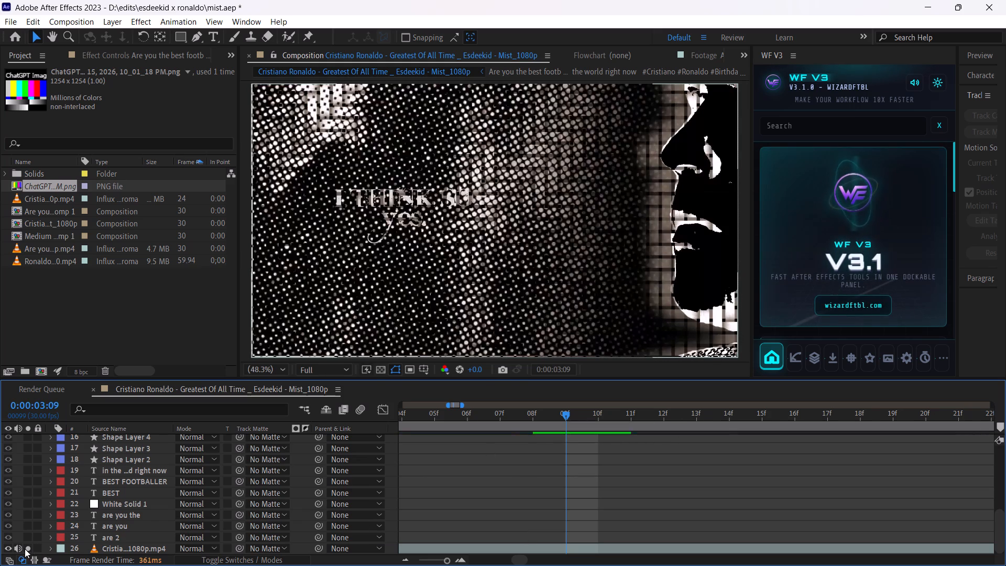
{"action": "left_click", "coordinate": [25, 549]}
{"action": "left_click", "coordinate": [25, 549]}
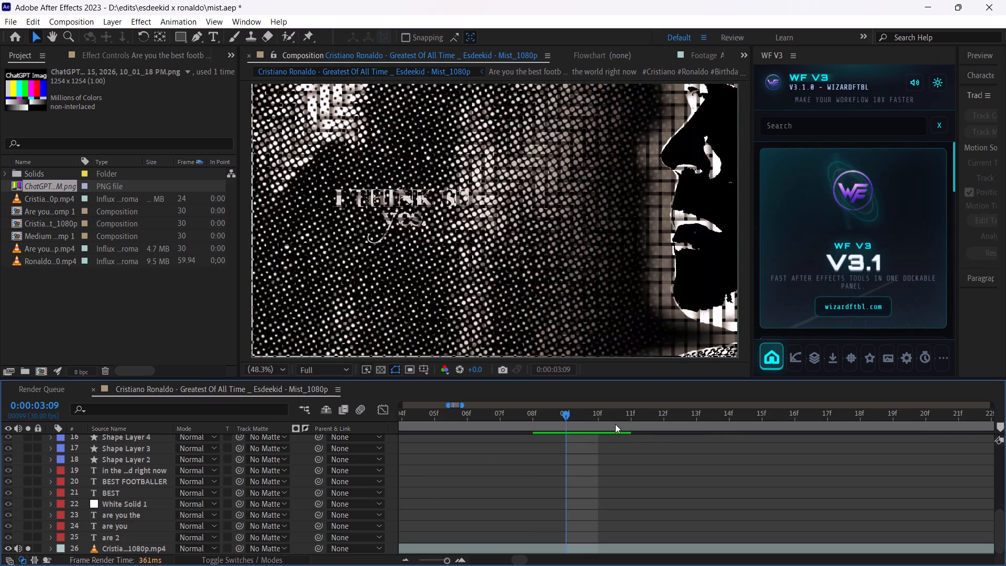
{"action": "left_click_drag", "start_coordinate": [564, 419], "coordinate": [587, 419]}
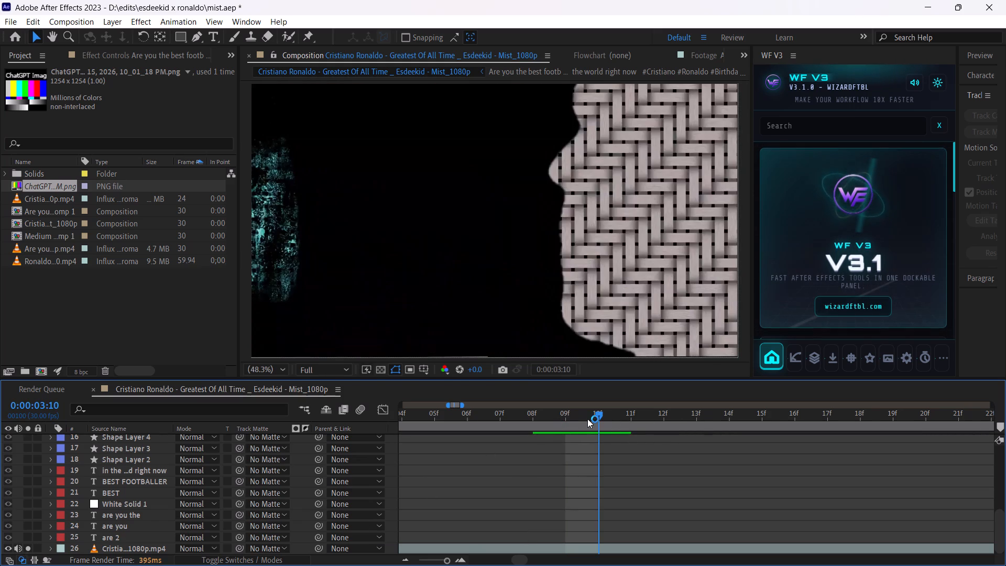
{"action": "left_click_drag", "start_coordinate": [587, 419], "coordinate": [683, 424]}
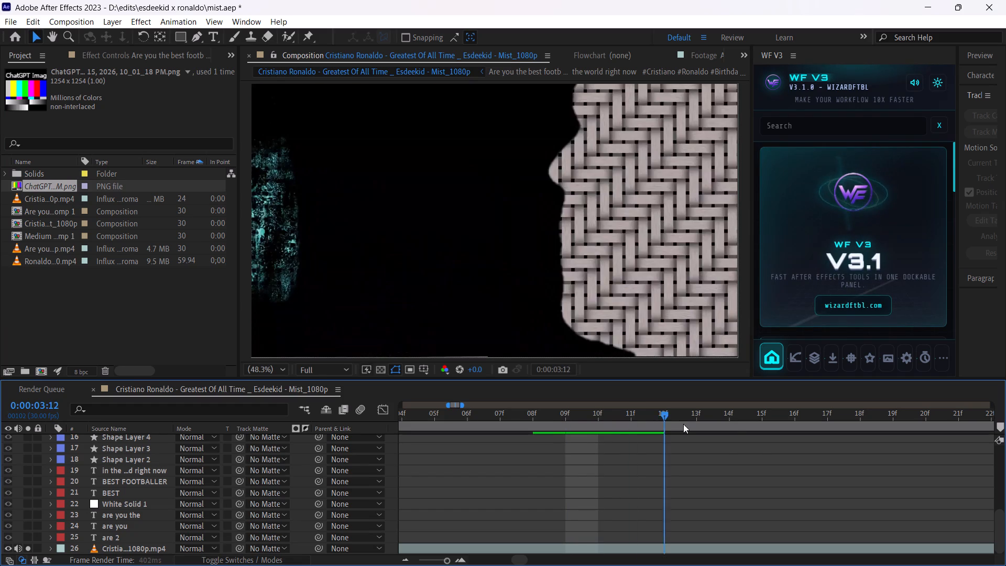
{"action": "left_click_drag", "start_coordinate": [683, 424], "coordinate": [673, 413]}
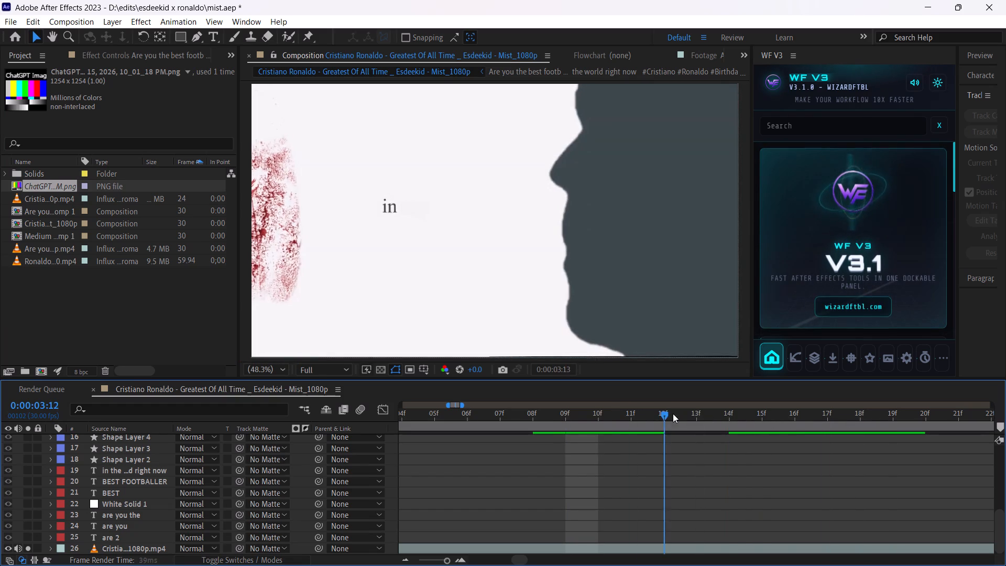
{"action": "left_click_drag", "start_coordinate": [673, 413], "coordinate": [663, 413]}
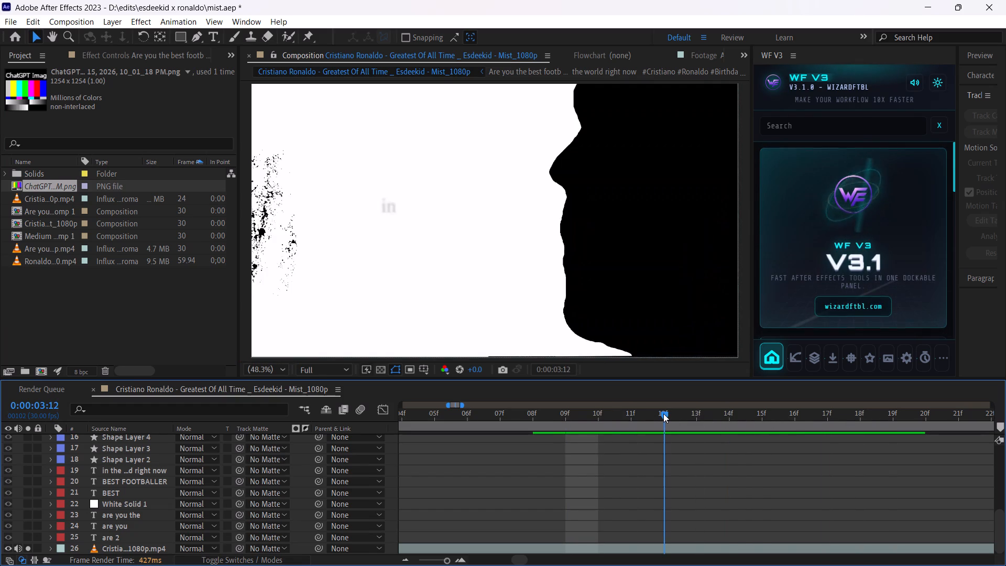
{"action": "left_click_drag", "start_coordinate": [663, 413], "coordinate": [666, 413]}
Turn off solo for the Cristiano Ronaldo 1080p video, layer 26, so all layers render together.
{"action": "left_click_drag", "start_coordinate": [997, 525], "coordinate": [985, 386]}
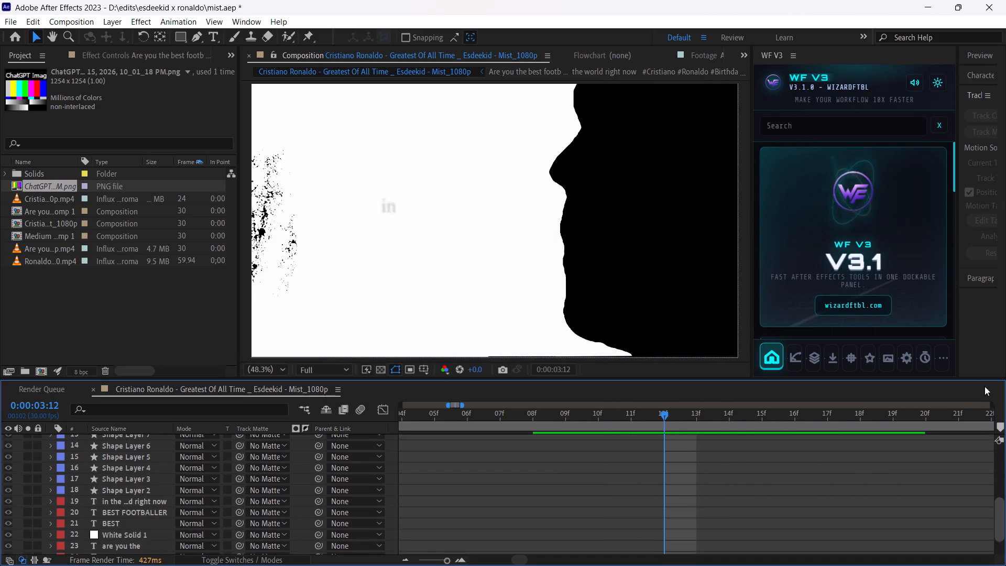
{"action": "left_click_drag", "start_coordinate": [985, 386], "coordinate": [982, 361]}
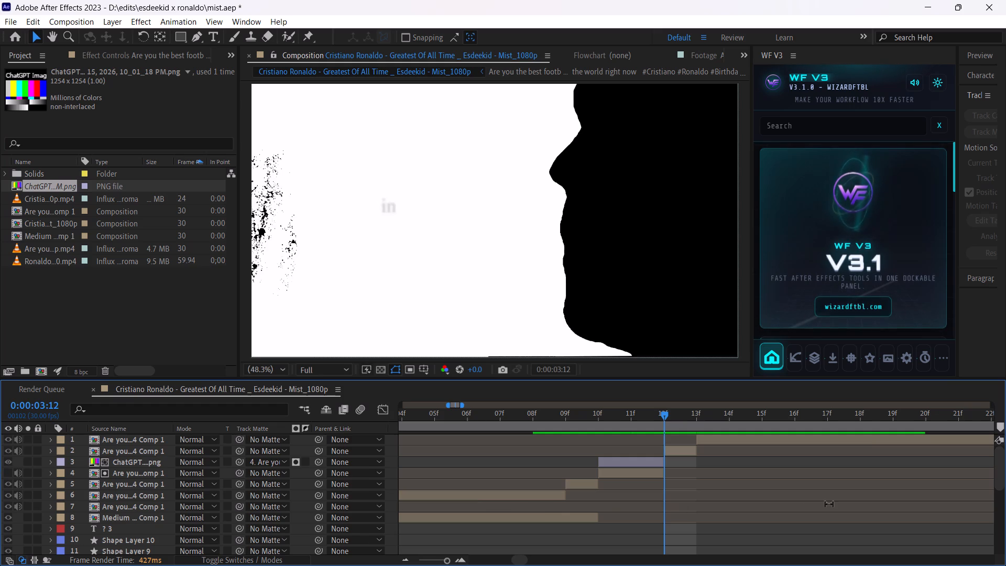
{"action": "left_click_drag", "start_coordinate": [1000, 479], "coordinate": [942, 565]}
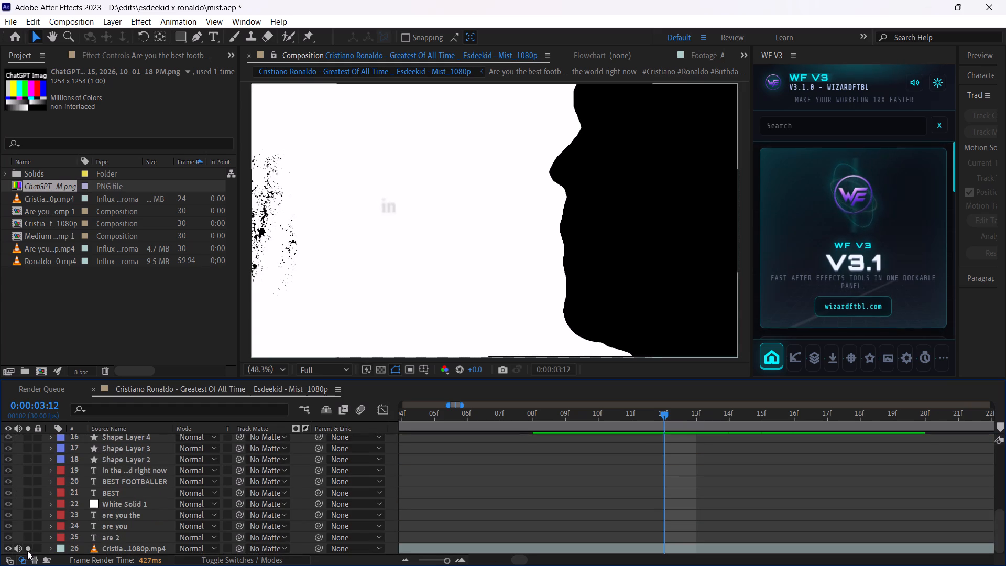
{"action": "left_click", "coordinate": [30, 551]}
{"action": "left_click", "coordinate": [30, 547]}
{"action": "left_click", "coordinate": [30, 547]}
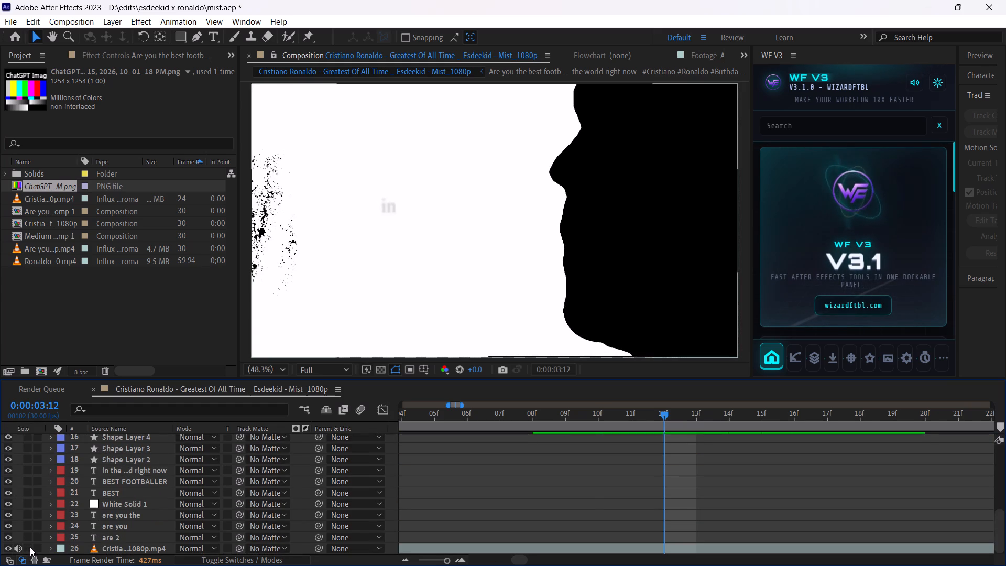
Preview the full edit from about 3:06 to 3:22, checking the transition into the "in my mind" profile shot.
{"action": "left_click_drag", "start_coordinate": [1003, 517], "coordinate": [999, 355]}
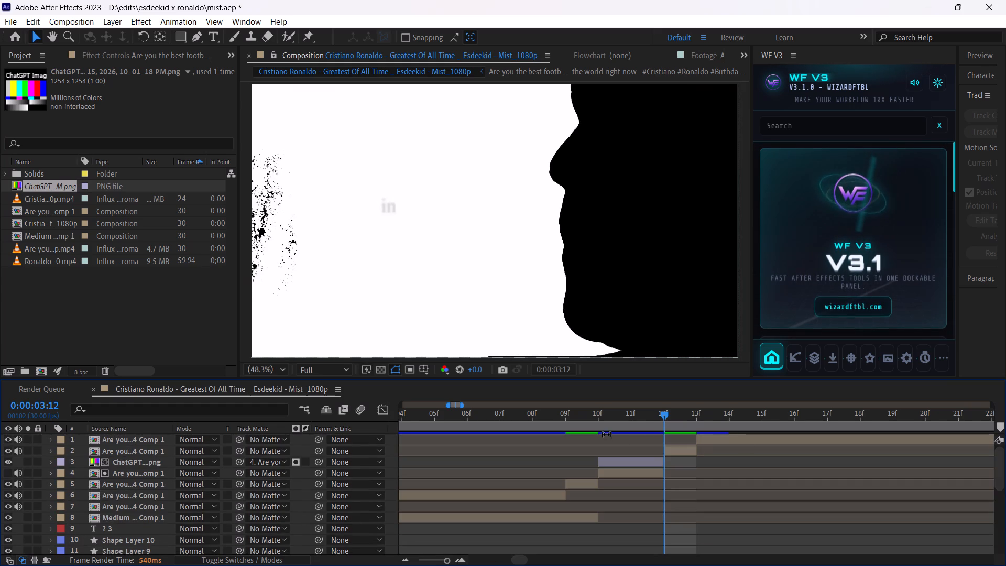
{"action": "left_click_drag", "start_coordinate": [668, 413], "coordinate": [662, 413]}
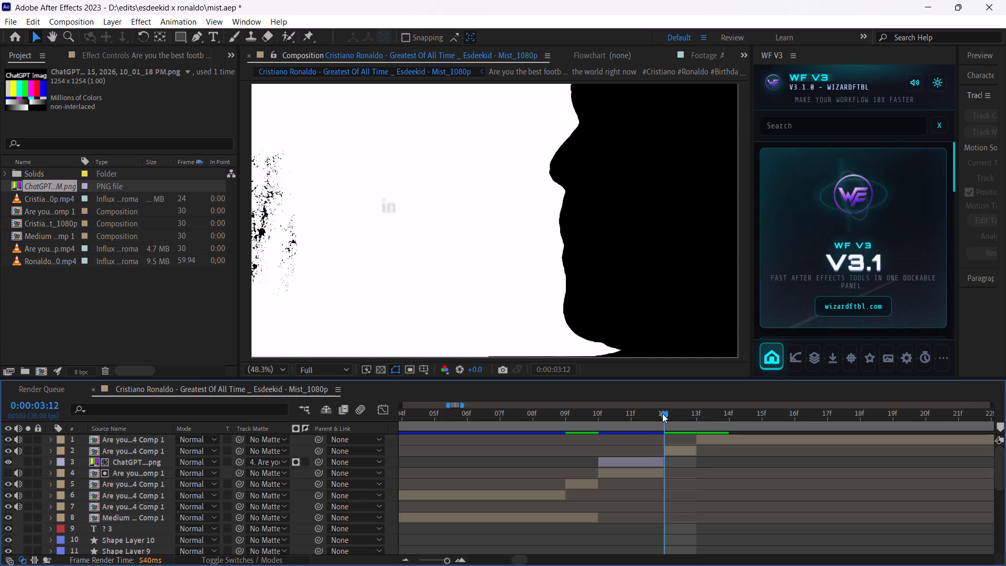
{"action": "left_click_drag", "start_coordinate": [662, 413], "coordinate": [868, 428]}
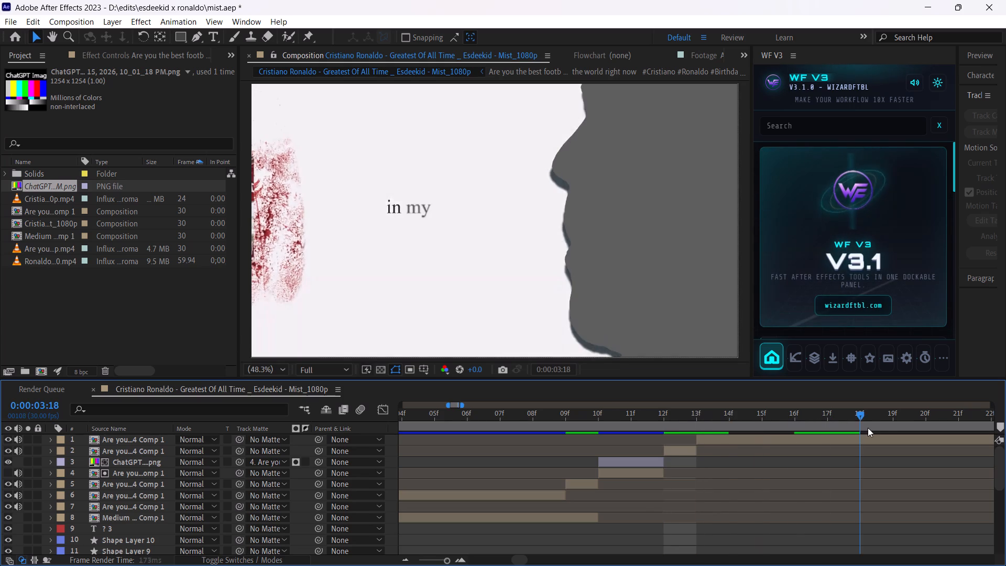
{"action": "left_click_drag", "start_coordinate": [868, 428], "coordinate": [832, 456]}
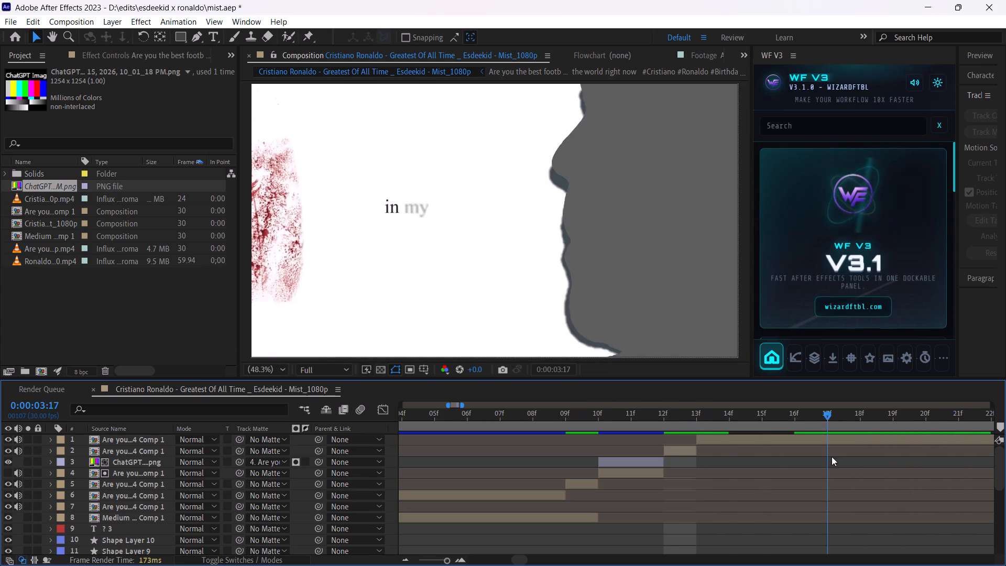
{"action": "left_click_drag", "start_coordinate": [832, 456], "coordinate": [455, 442]}
{"action": "key", "text": "space"}
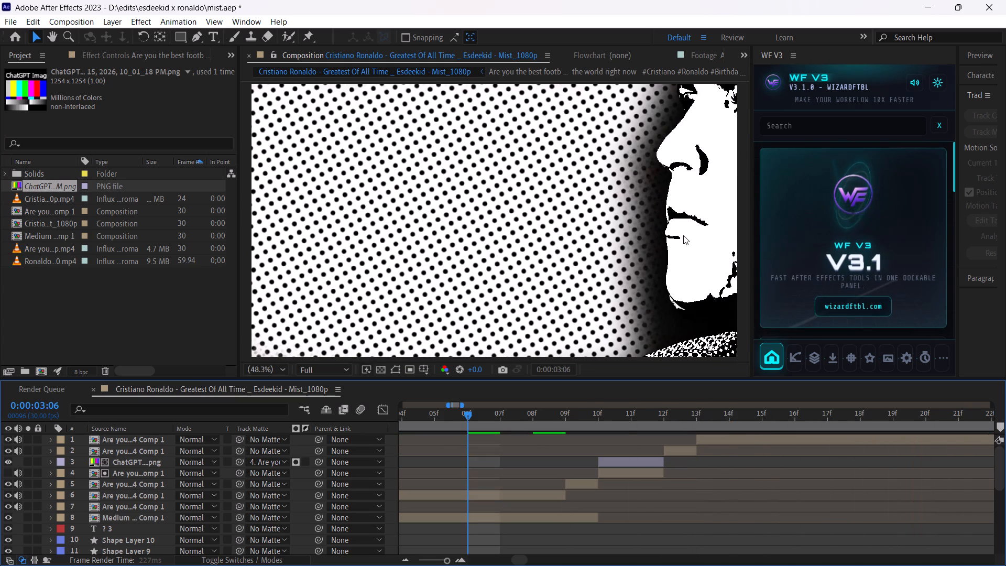
{"action": "key", "text": "space"}
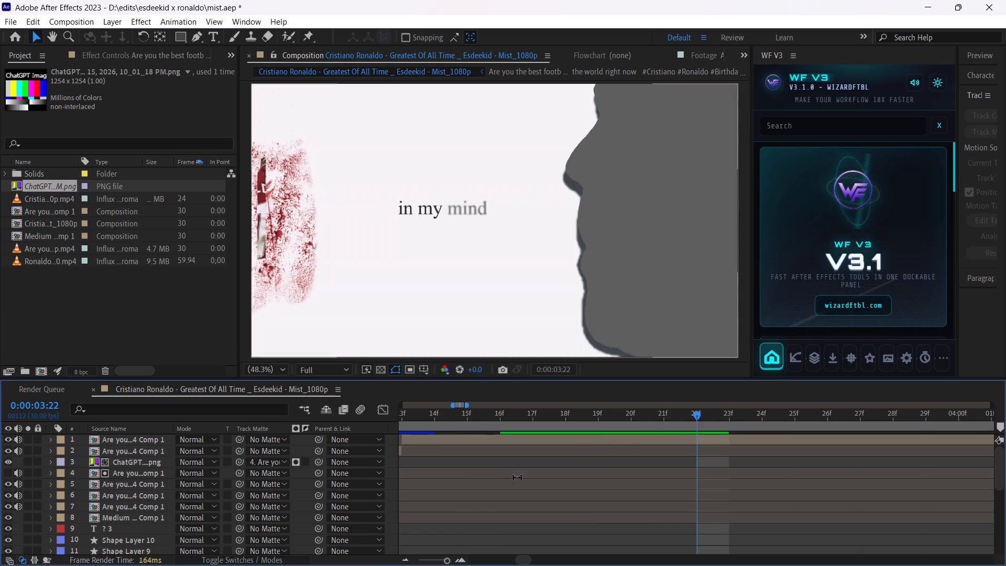
Review the section from the "in my mind" shot through the "I'M ALWAYS THE BEST" collage, up to about 5:16.
{"action": "key", "text": "space"}
{"action": "left_click_drag", "start_coordinate": [443, 561], "coordinate": [425, 561]}
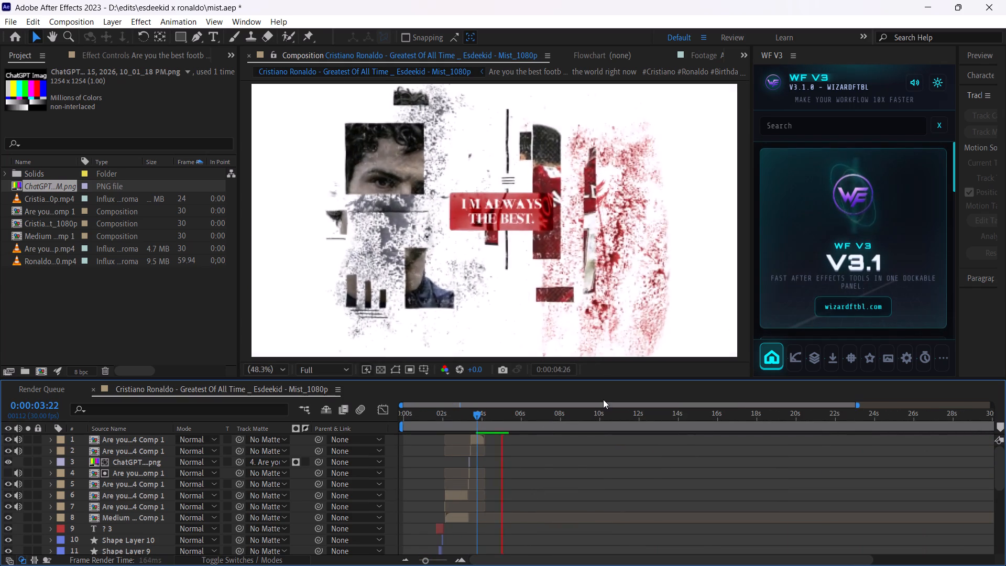
{"action": "key", "text": "space"}
{"action": "left_click_drag", "start_coordinate": [504, 415], "coordinate": [491, 416]}
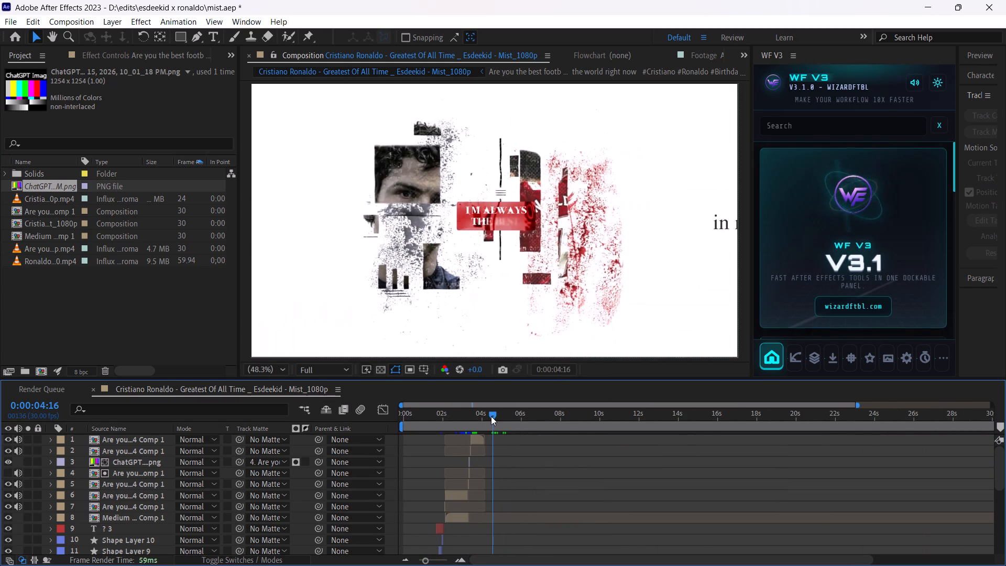
{"action": "left_click_drag", "start_coordinate": [491, 416], "coordinate": [498, 416]}
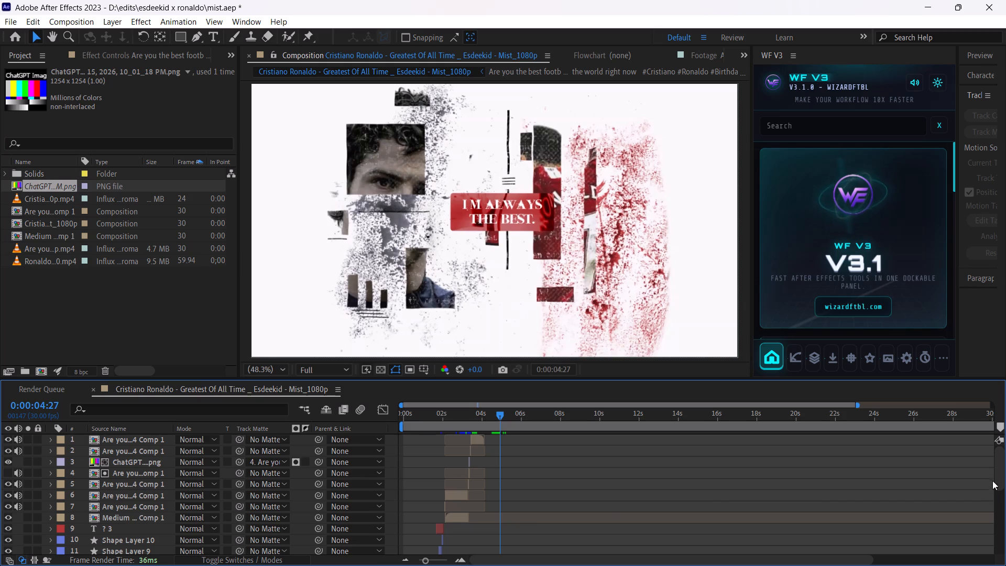
{"action": "left_click_drag", "start_coordinate": [998, 470], "coordinate": [987, 421]}
{"action": "left_click_drag", "start_coordinate": [422, 559], "coordinate": [442, 559]}
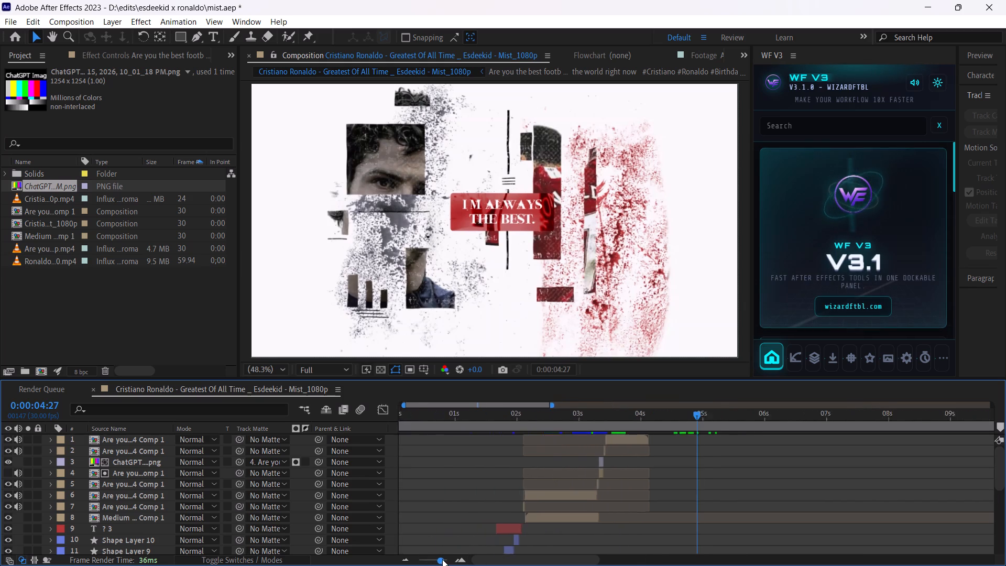
{"action": "left_click_drag", "start_coordinate": [442, 559], "coordinate": [446, 558]}
{"action": "left_click_drag", "start_coordinate": [673, 417], "coordinate": [578, 412]}
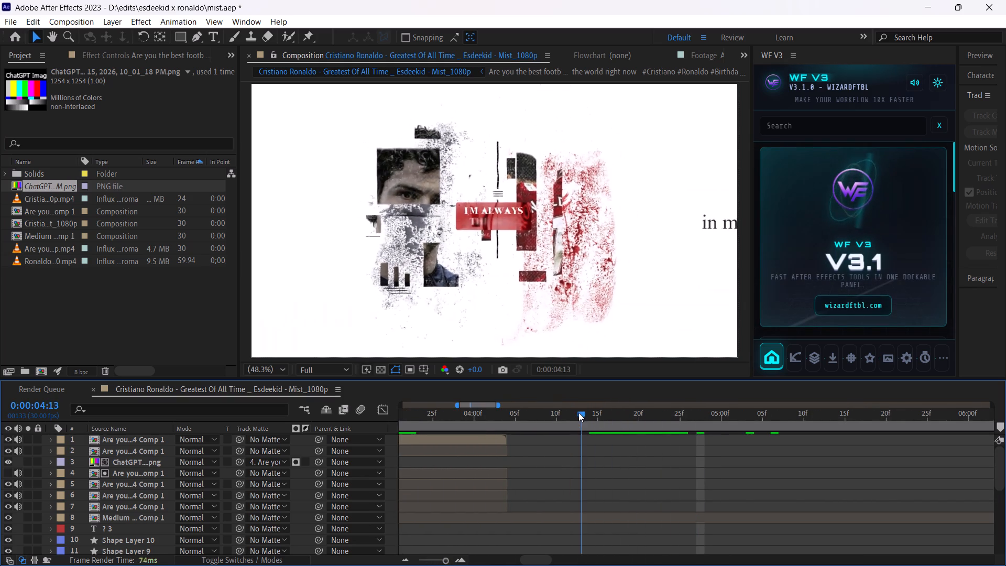
{"action": "left_click_drag", "start_coordinate": [578, 412], "coordinate": [442, 410]}
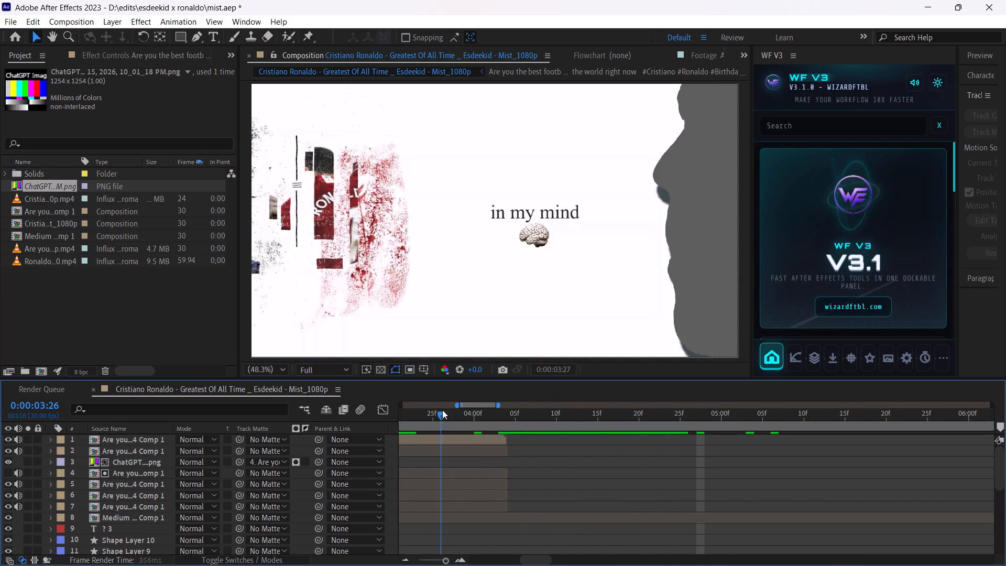
{"action": "left_click_drag", "start_coordinate": [442, 410], "coordinate": [438, 413]}
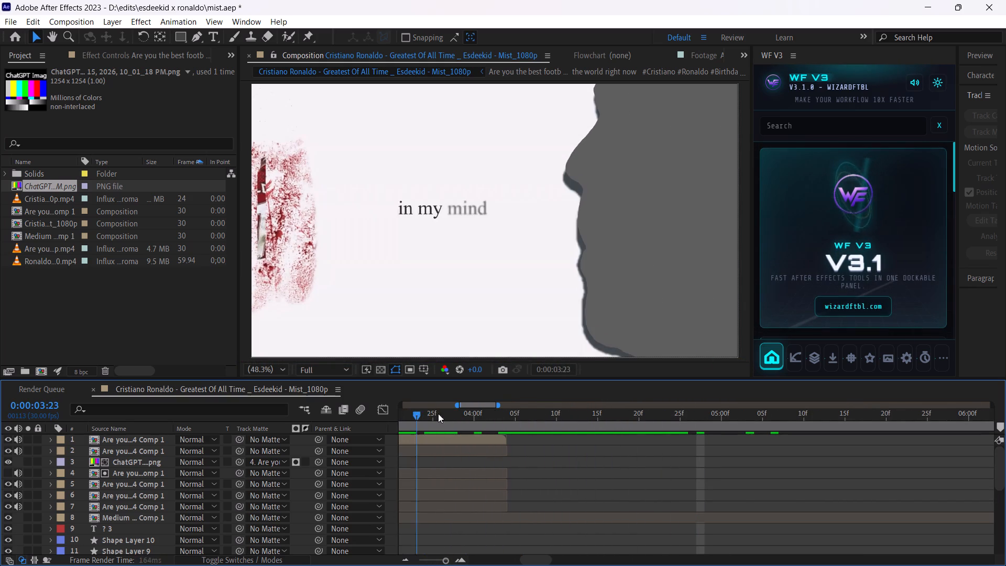
{"action": "left_click_drag", "start_coordinate": [438, 413], "coordinate": [557, 417]}
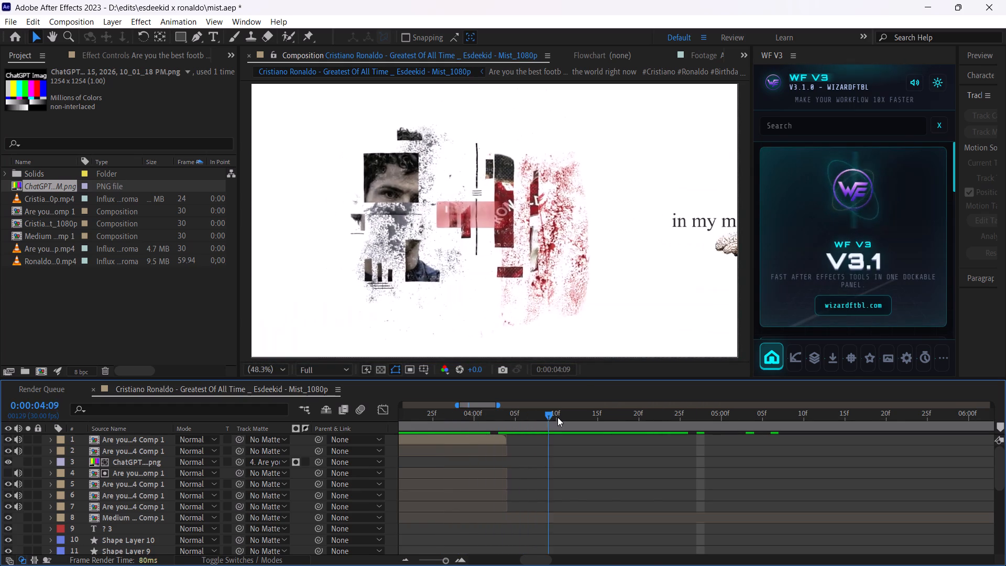
{"action": "left_click_drag", "start_coordinate": [557, 417], "coordinate": [660, 420]}
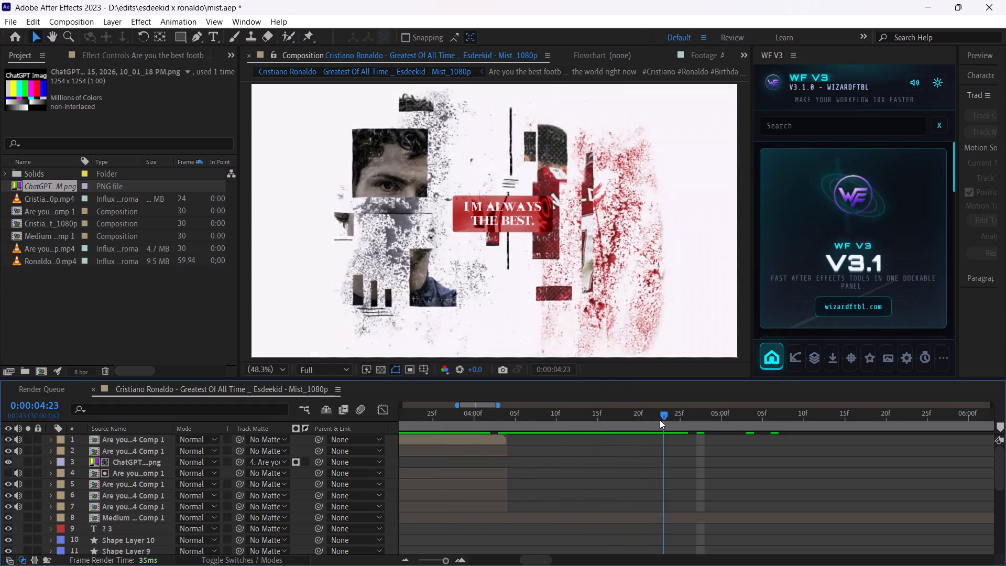
{"action": "left_click_drag", "start_coordinate": [660, 420], "coordinate": [862, 436]}
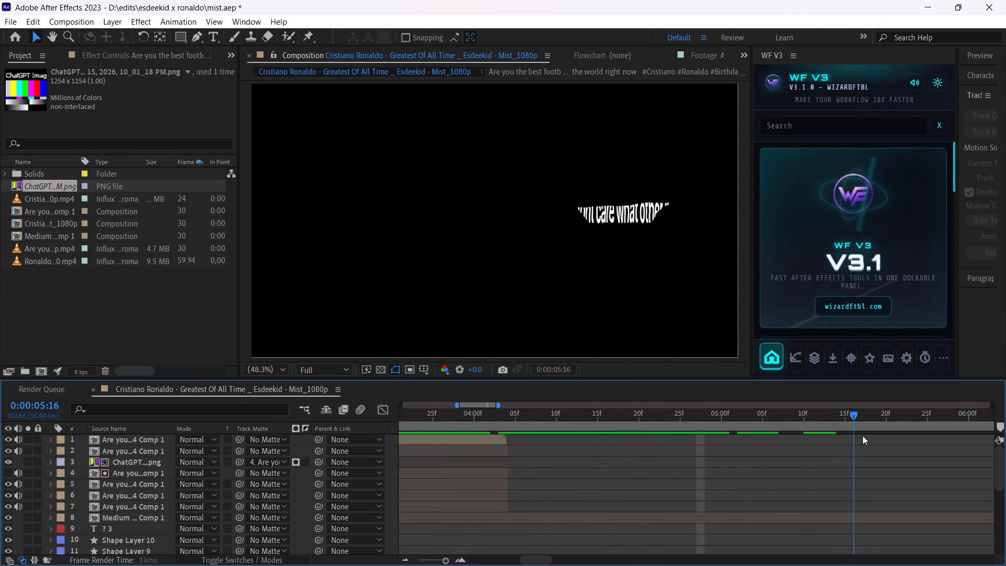
Examine the cut from the collage to the "i dont care what other people think" text between about 5:10 and 6:02.
{"action": "left_click_drag", "start_coordinate": [862, 436], "coordinate": [855, 440]}
{"action": "key", "text": "space"}
{"action": "key", "text": "space"}
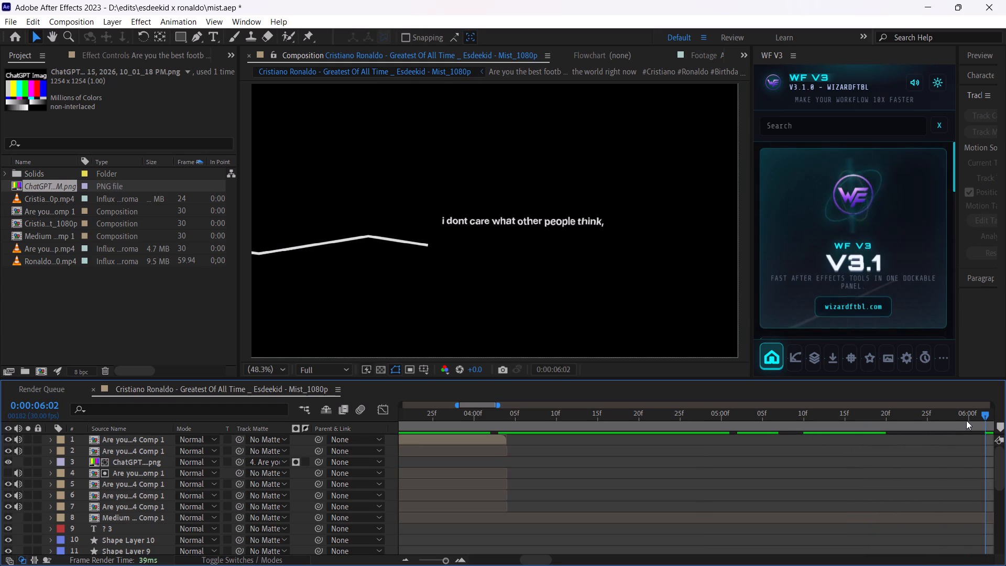
{"action": "left_click_drag", "start_coordinate": [967, 418], "coordinate": [897, 422]}
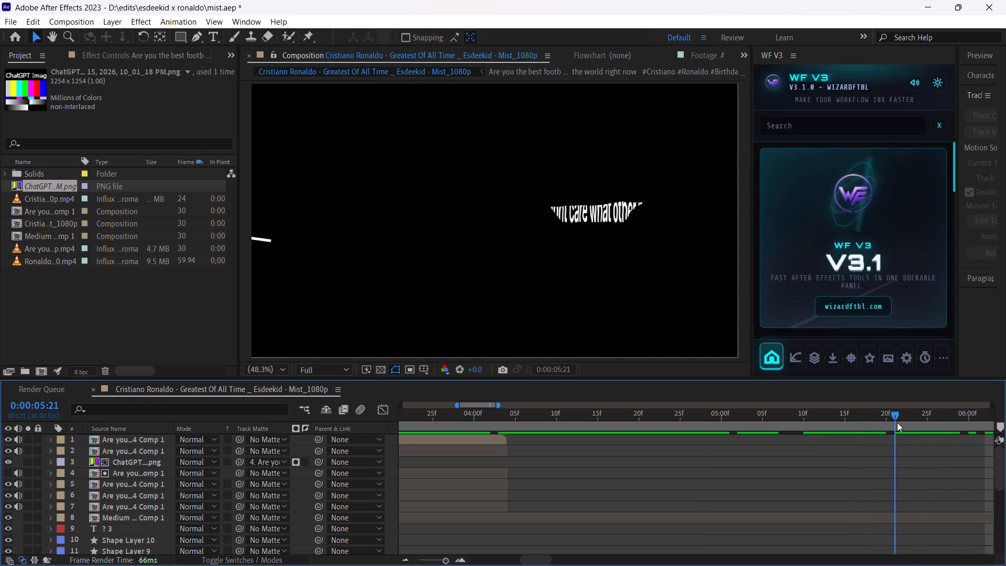
{"action": "left_click_drag", "start_coordinate": [897, 422], "coordinate": [800, 425]}
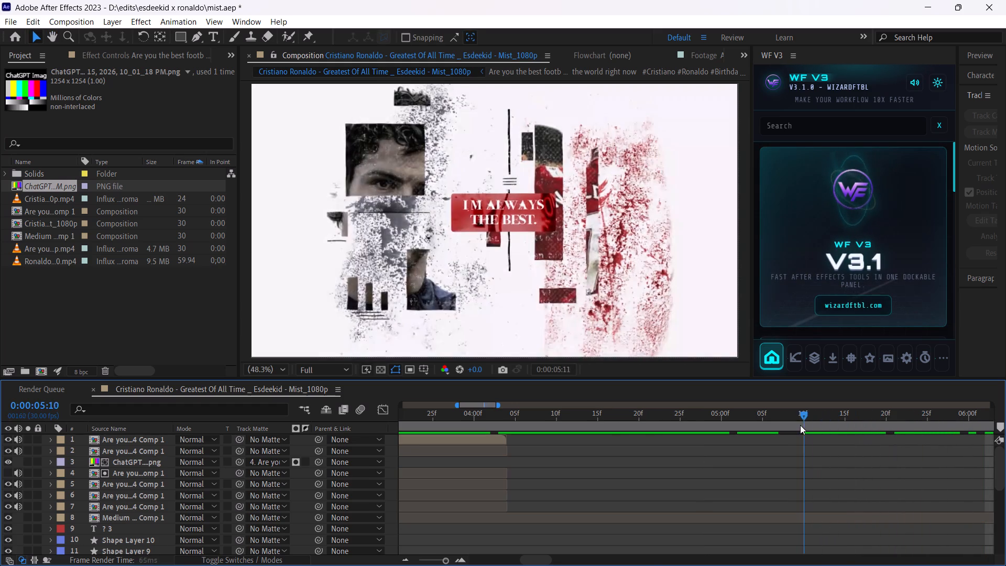
{"action": "left_click_drag", "start_coordinate": [800, 425], "coordinate": [847, 425]}
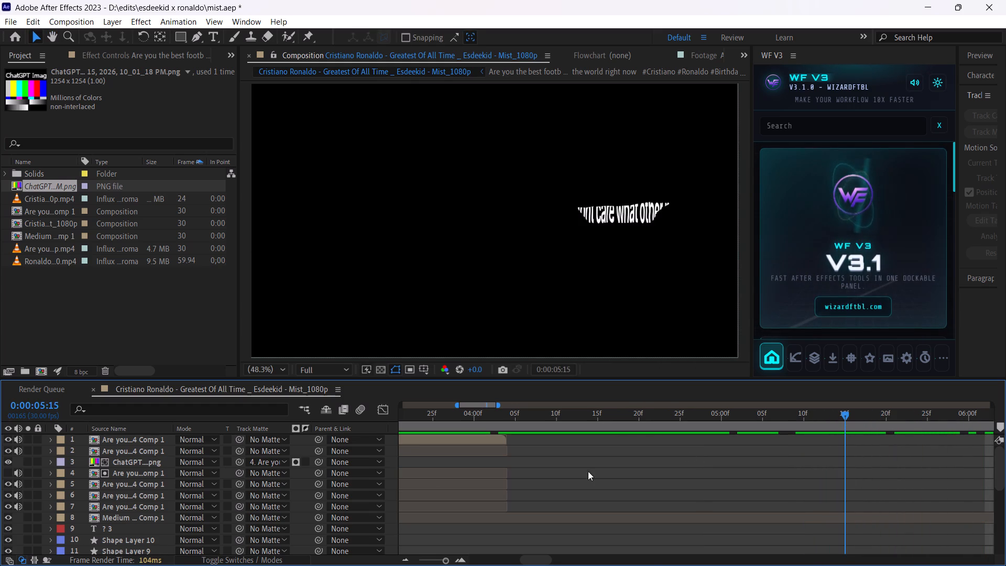
{"action": "left_click", "coordinate": [259, 371]}
{"action": "left_click", "coordinate": [281, 141]}
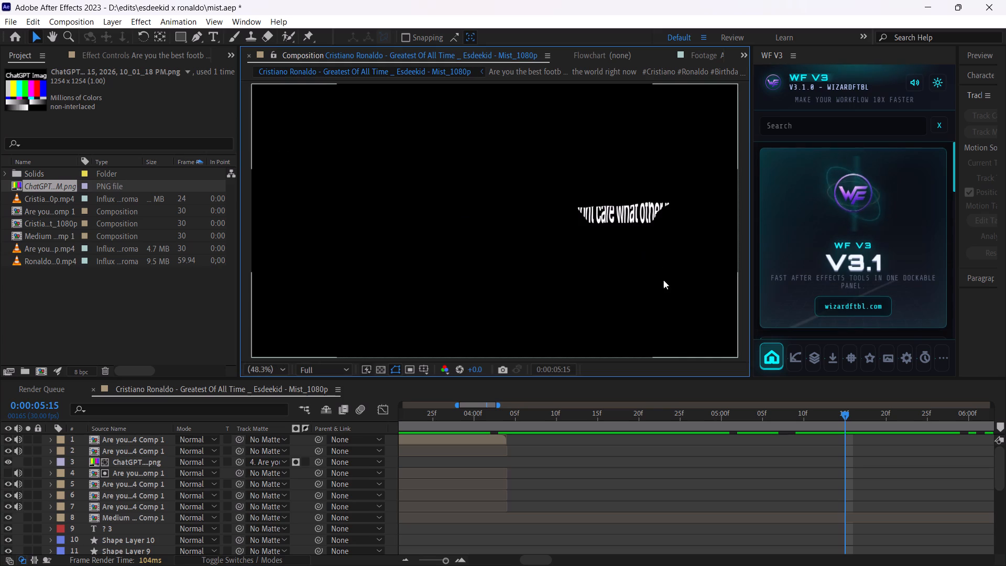
{"action": "left_click_drag", "start_coordinate": [846, 413], "coordinate": [895, 413]}
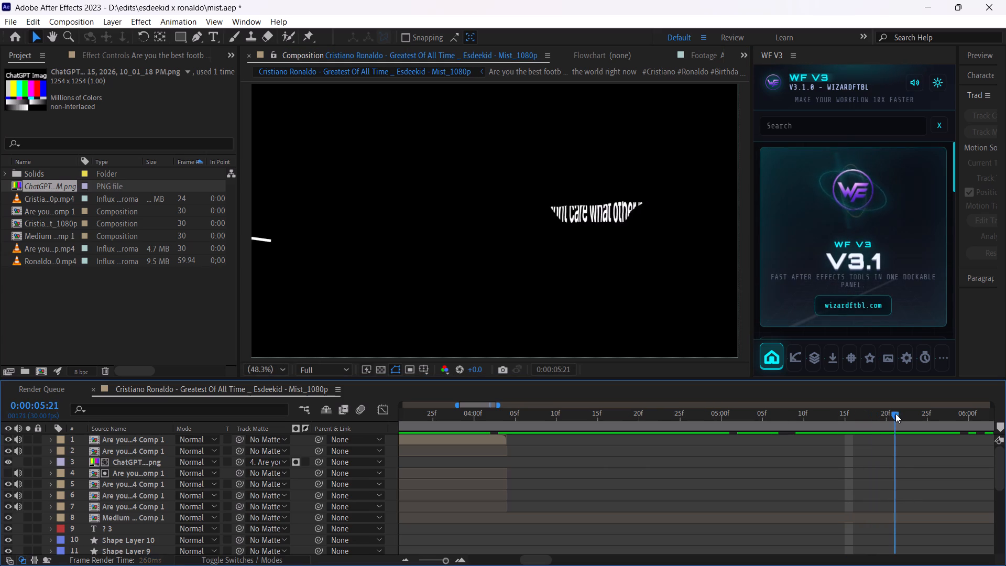
Review the "i dont care what other people think" text through the "what they say" shot, from about 5:20 to 8:18.
{"action": "left_click_drag", "start_coordinate": [895, 413], "coordinate": [889, 417]}
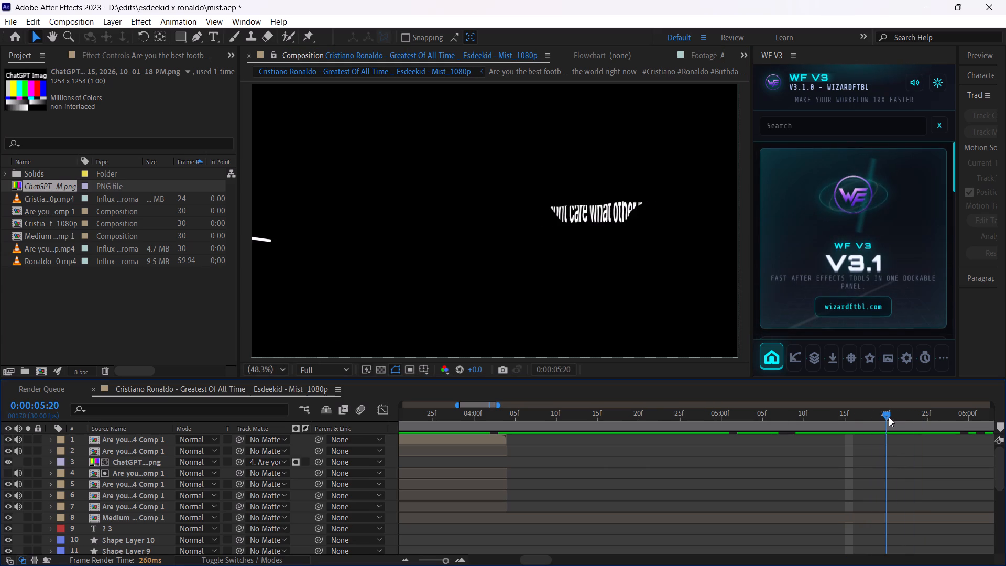
{"action": "left_click_drag", "start_coordinate": [889, 417], "coordinate": [911, 419]}
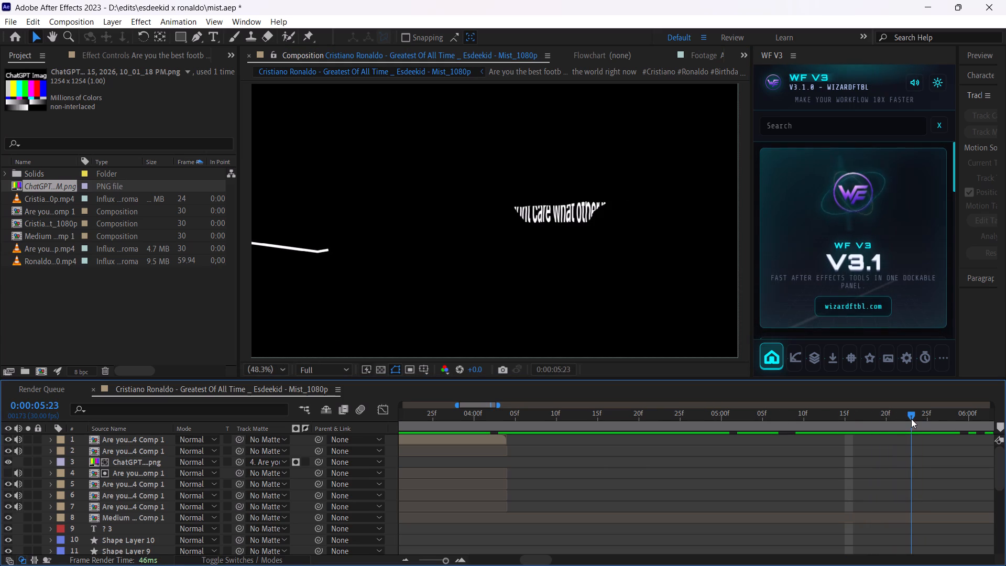
{"action": "left_click_drag", "start_coordinate": [911, 419], "coordinate": [933, 419]}
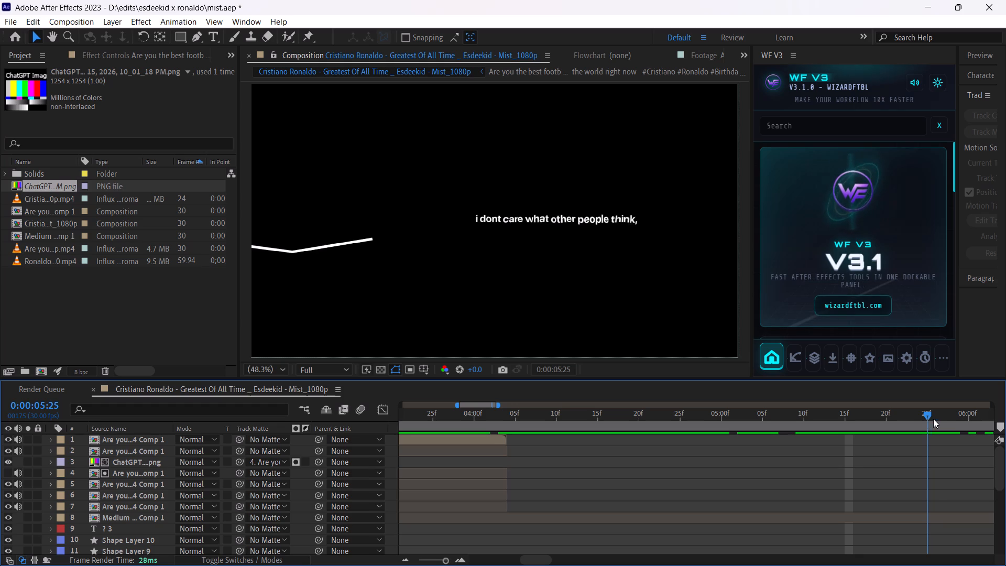
{"action": "left_click_drag", "start_coordinate": [933, 419], "coordinate": [880, 411]}
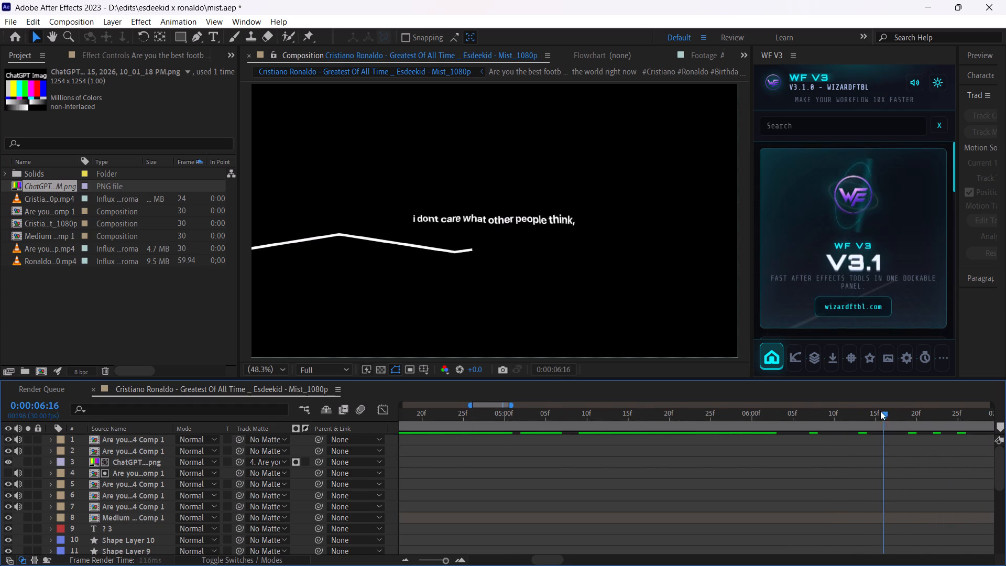
{"action": "left_click_drag", "start_coordinate": [880, 411], "coordinate": [1004, 422]}
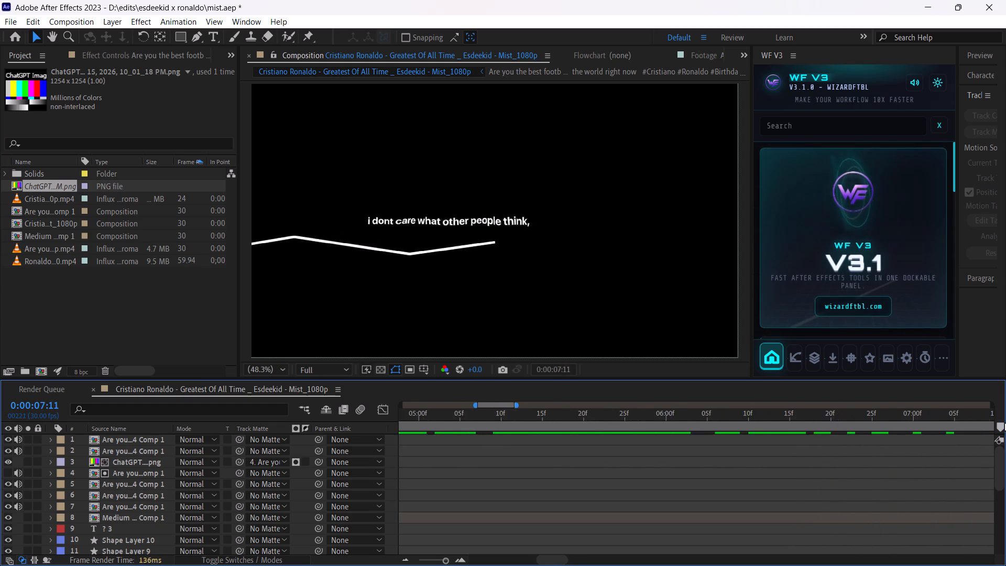
{"action": "left_click_drag", "start_coordinate": [1004, 422], "coordinate": [1005, 429]}
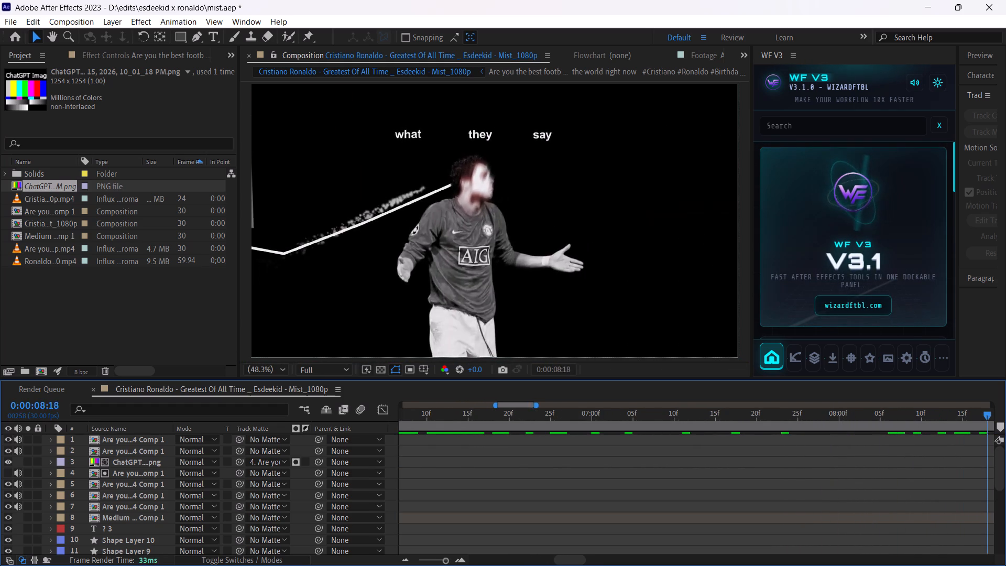
{"action": "left_click_drag", "start_coordinate": [1005, 429], "coordinate": [516, 445]}
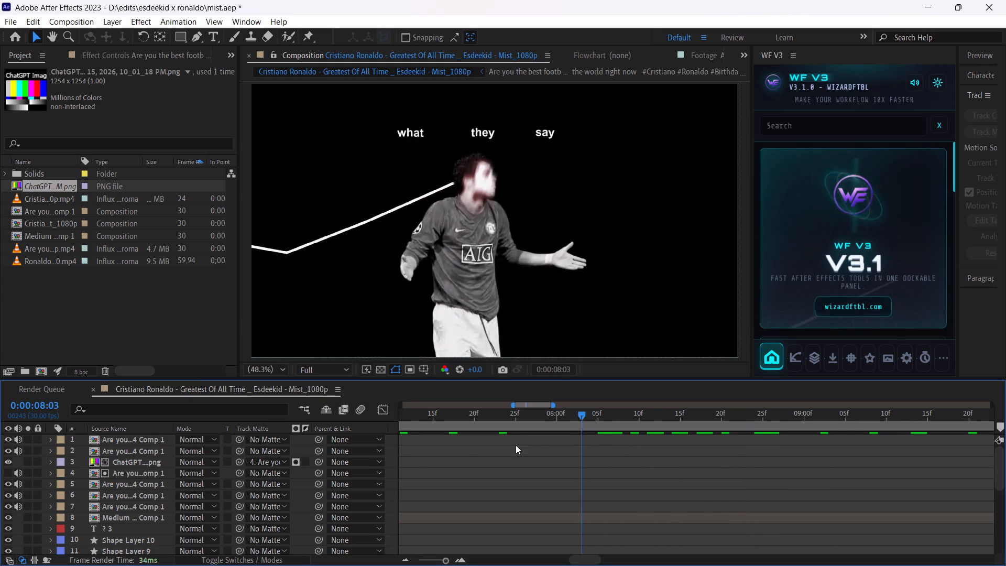
Preview the opening "BEST FOOTBALLER in the world right now?" title sequence from 0:00 to about 2:00.
{"action": "left_click_drag", "start_coordinate": [516, 445], "coordinate": [248, 475]}
{"action": "left_click", "coordinate": [589, 476]}
{"action": "left_click_drag", "start_coordinate": [998, 469], "coordinate": [985, 565]}
{"action": "key", "text": "space"}
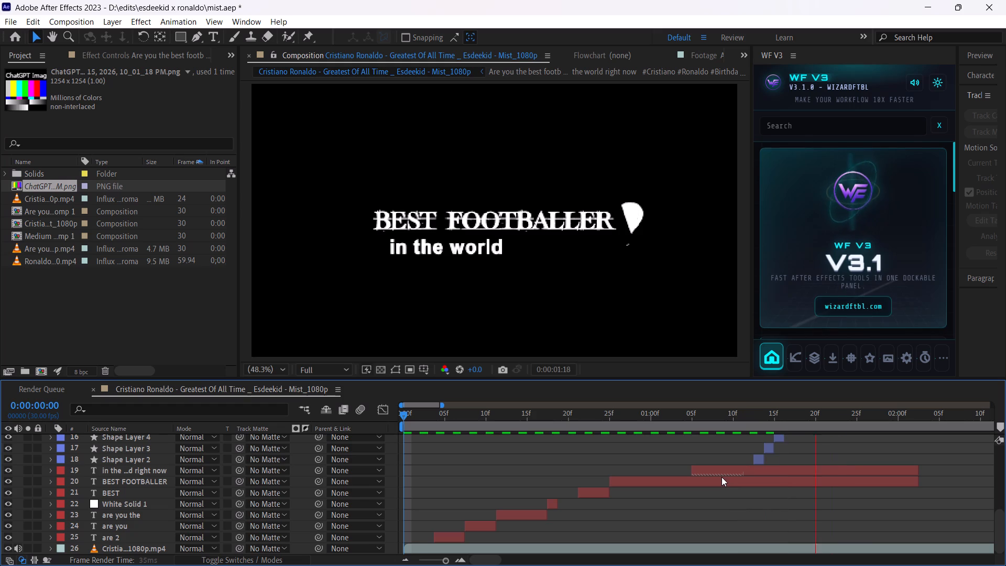
{"action": "key", "text": "space"}
Save the project.
{"action": "key", "text": "ctrl+s"}
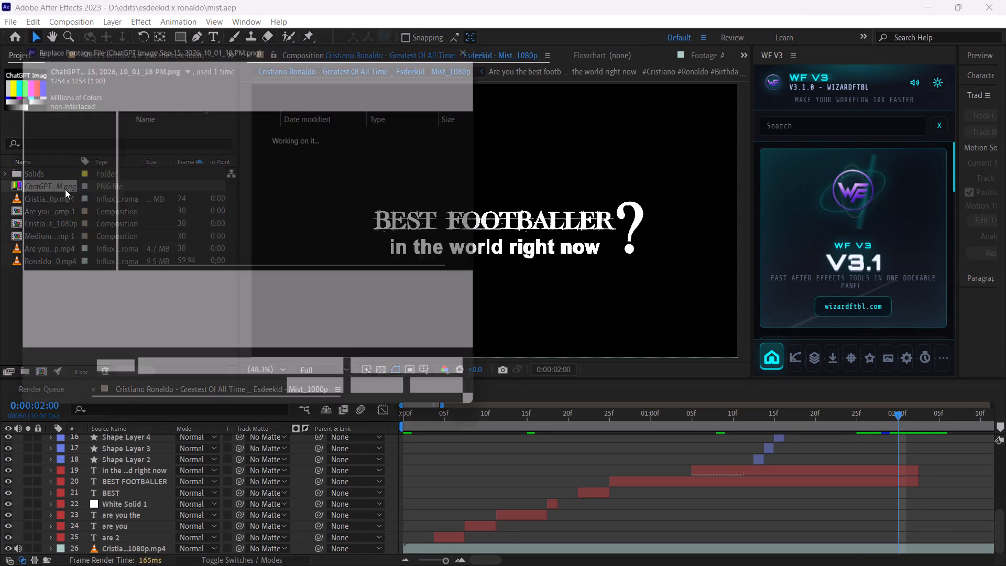
{"action": "left_click", "coordinate": [60, 264]}
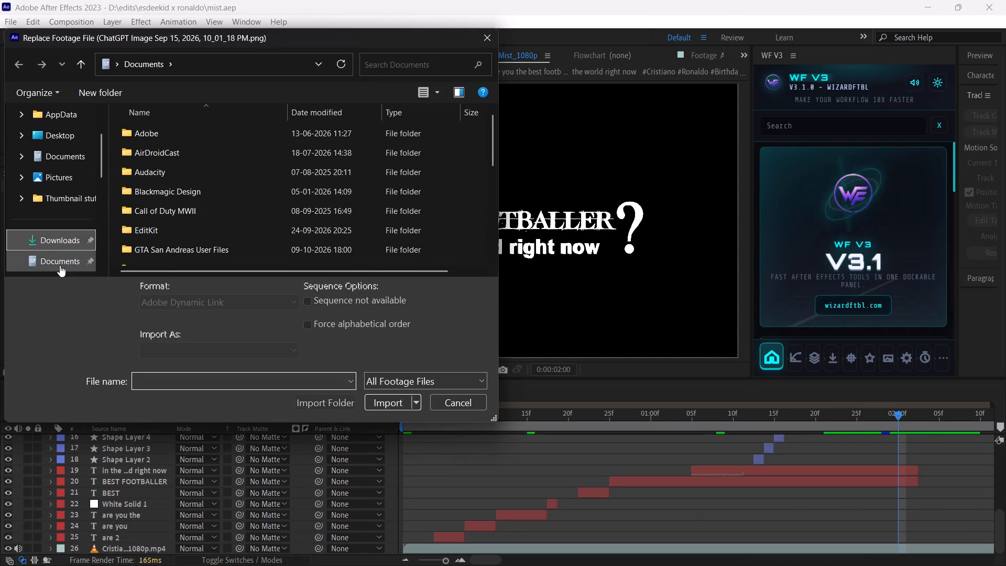
{"action": "left_click", "coordinate": [129, 151]}
{"action": "left_click", "coordinate": [386, 400]}
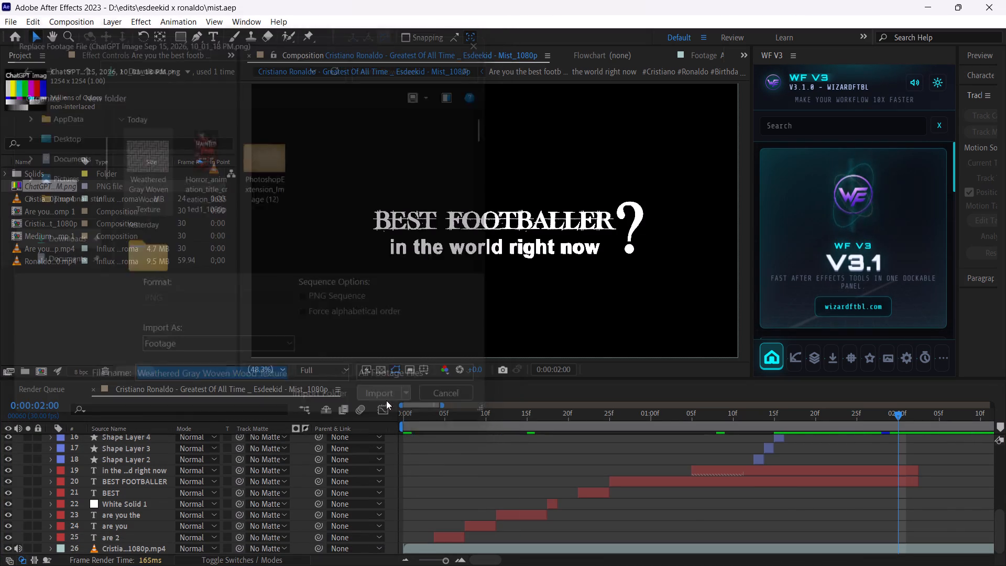
Find the woven texture layer, layer 3, and preview the profile transition around it from about 3:08 to 3:22.
{"action": "left_click_drag", "start_coordinate": [800, 417], "coordinate": [791, 419]}
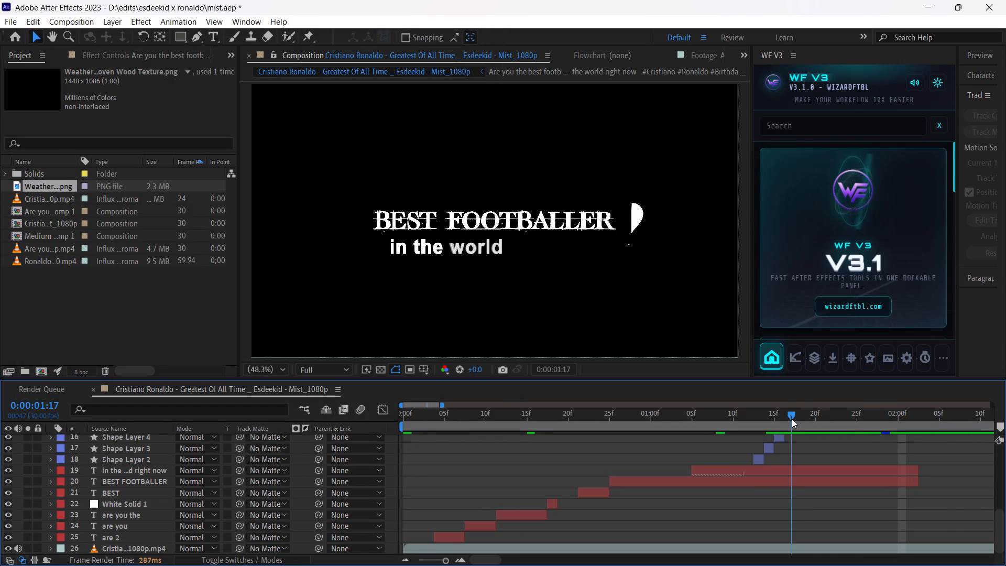
{"action": "left_click_drag", "start_coordinate": [1005, 521], "coordinate": [994, 462]}
{"action": "left_click_drag", "start_coordinate": [1005, 526], "coordinate": [985, 410]}
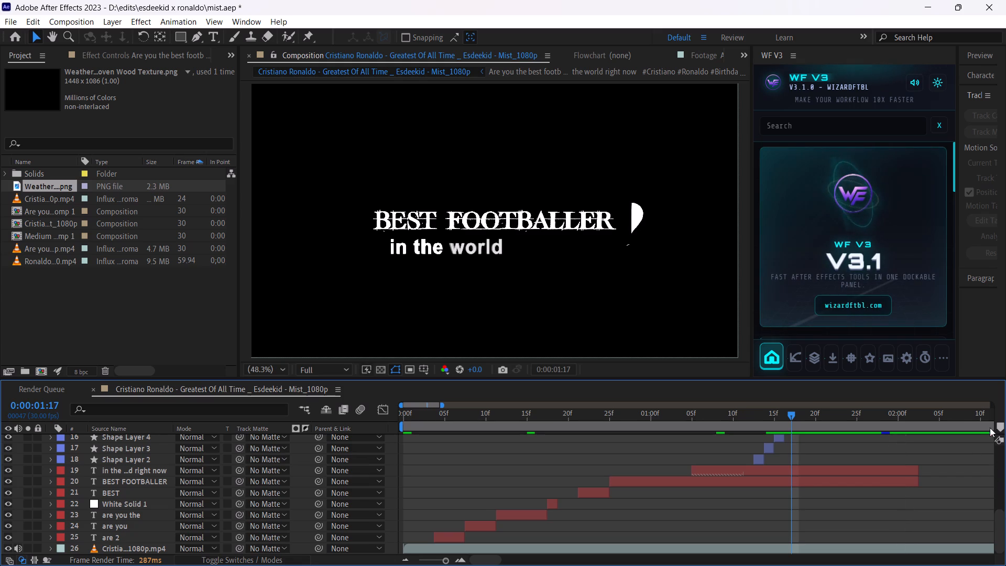
{"action": "left_click_drag", "start_coordinate": [1002, 533], "coordinate": [968, 389]}
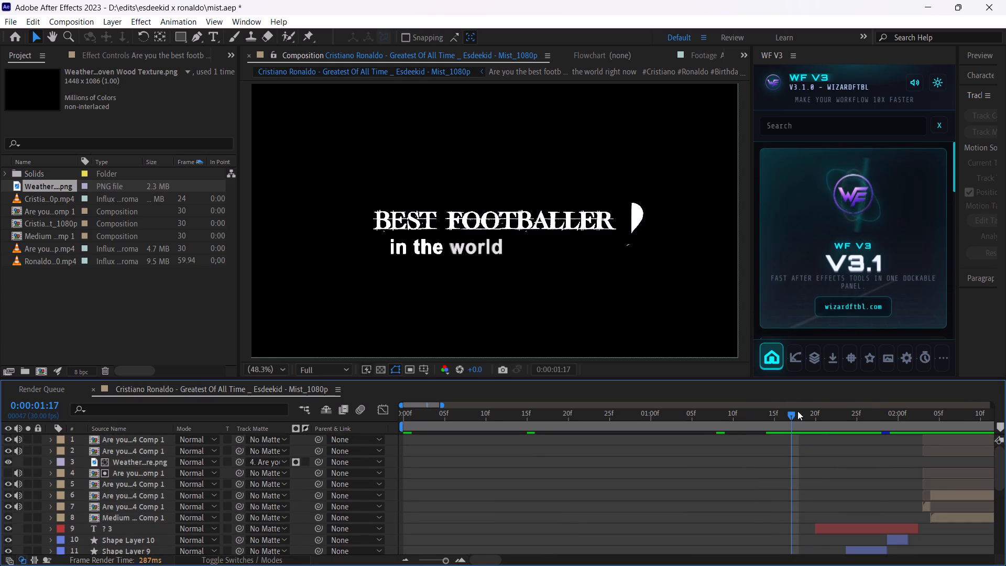
{"action": "left_click_drag", "start_coordinate": [797, 411], "coordinate": [1005, 437]}
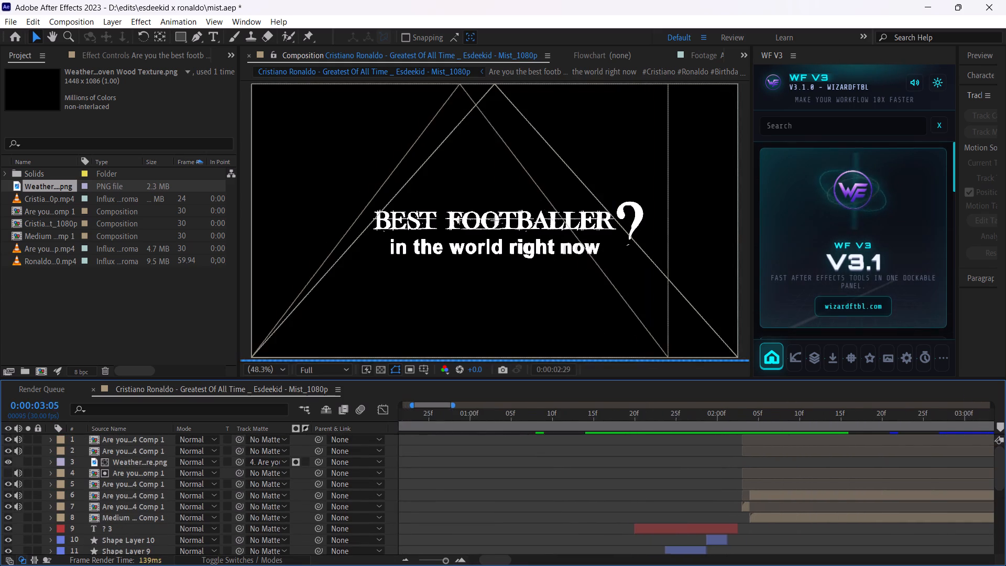
{"action": "left_click_drag", "start_coordinate": [1005, 437], "coordinate": [767, 455]}
{"action": "left_click", "coordinate": [767, 464]}
{"action": "left_click_drag", "start_coordinate": [757, 406], "coordinate": [740, 407]}
{"action": "left_click_drag", "start_coordinate": [764, 415], "coordinate": [743, 403]}
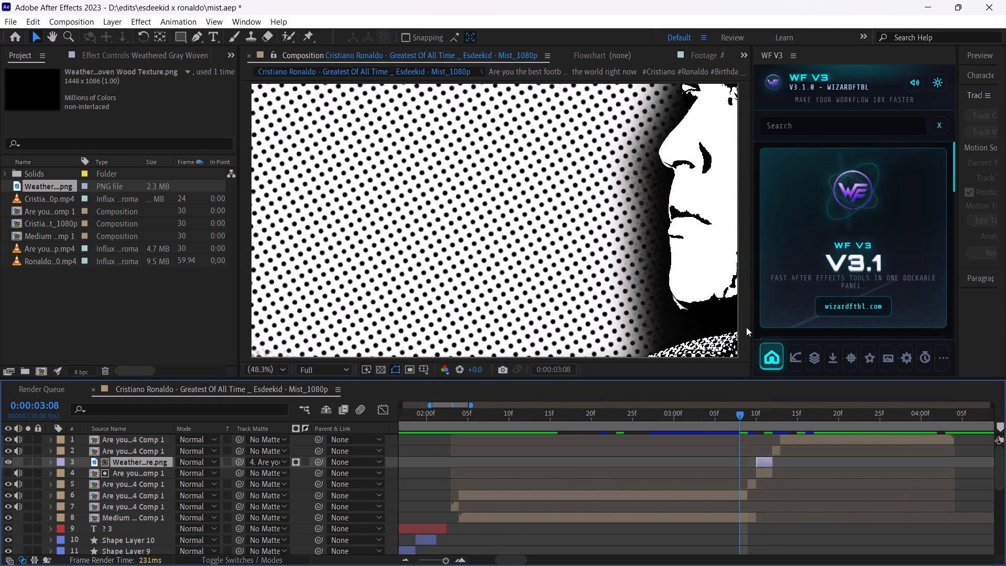
{"action": "key", "text": "space"}
{"action": "key", "text": "space"}
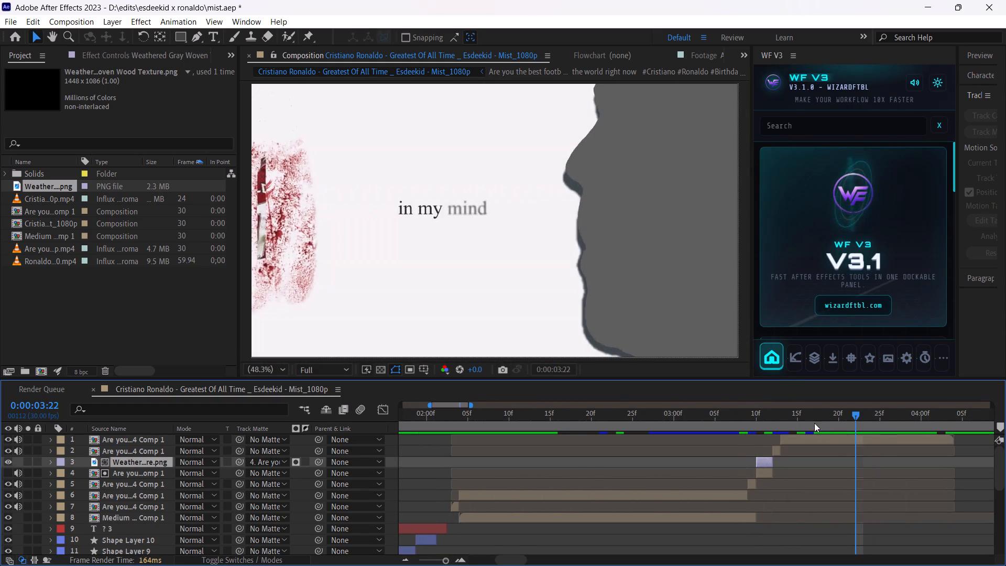
Examine the halftone portrait and the frames around the woven texture flash, between about 2:15 and 3:15.
{"action": "left_click_drag", "start_coordinate": [806, 412], "coordinate": [501, 450]}
{"action": "left_click_drag", "start_coordinate": [497, 415], "coordinate": [565, 413]}
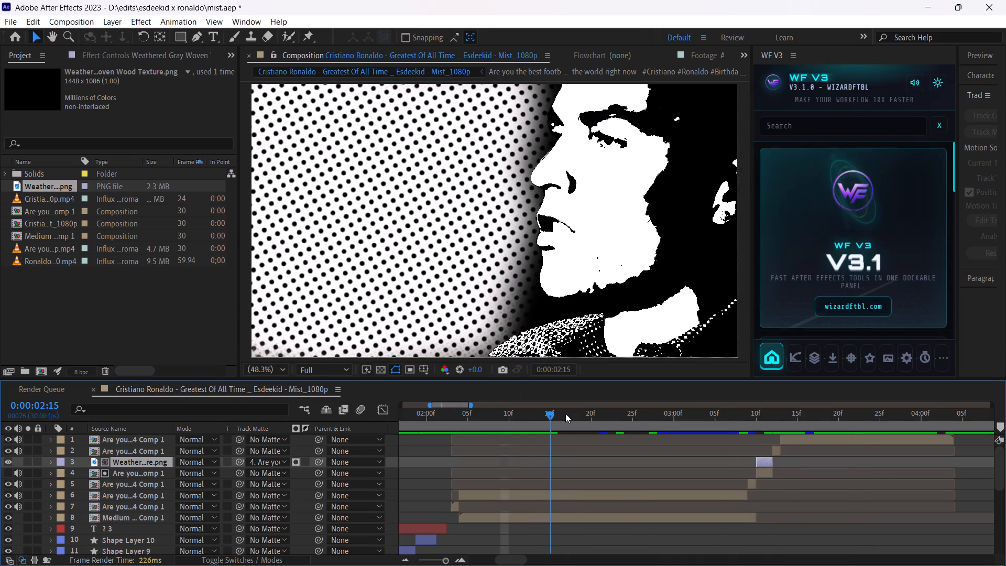
{"action": "left_click_drag", "start_coordinate": [565, 413], "coordinate": [729, 424]}
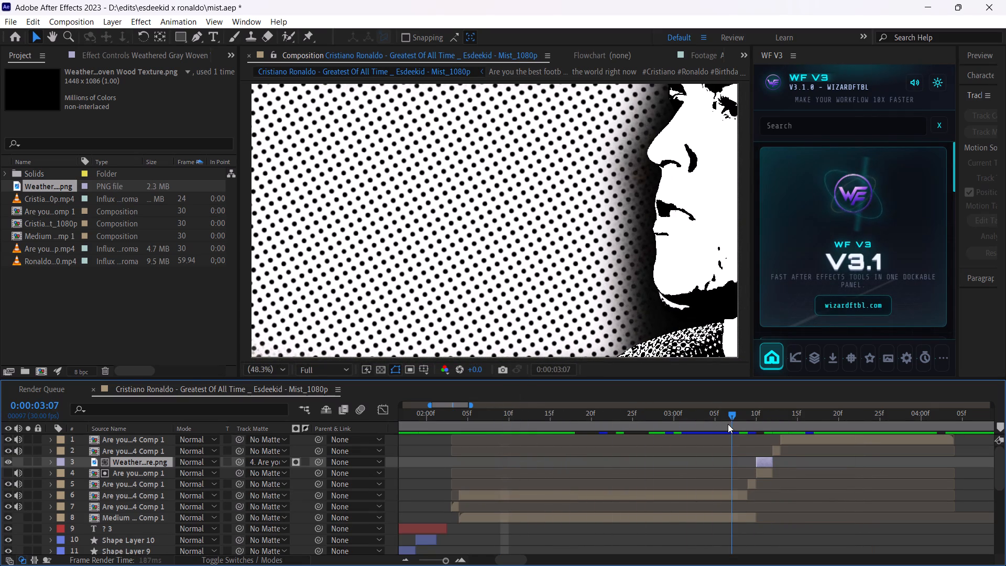
{"action": "left_click_drag", "start_coordinate": [737, 408], "coordinate": [799, 408]}
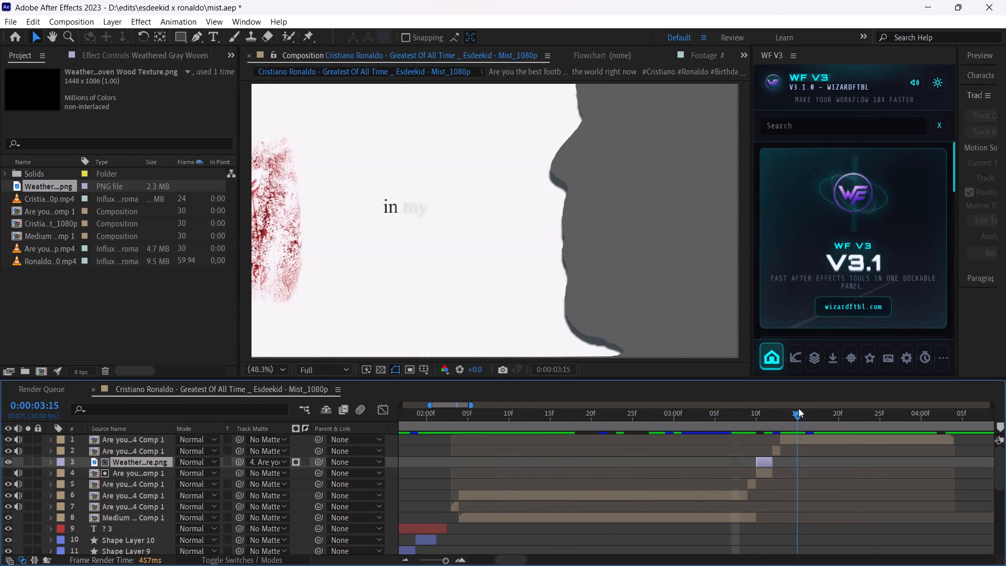
{"action": "left_click_drag", "start_coordinate": [799, 408], "coordinate": [774, 412]}
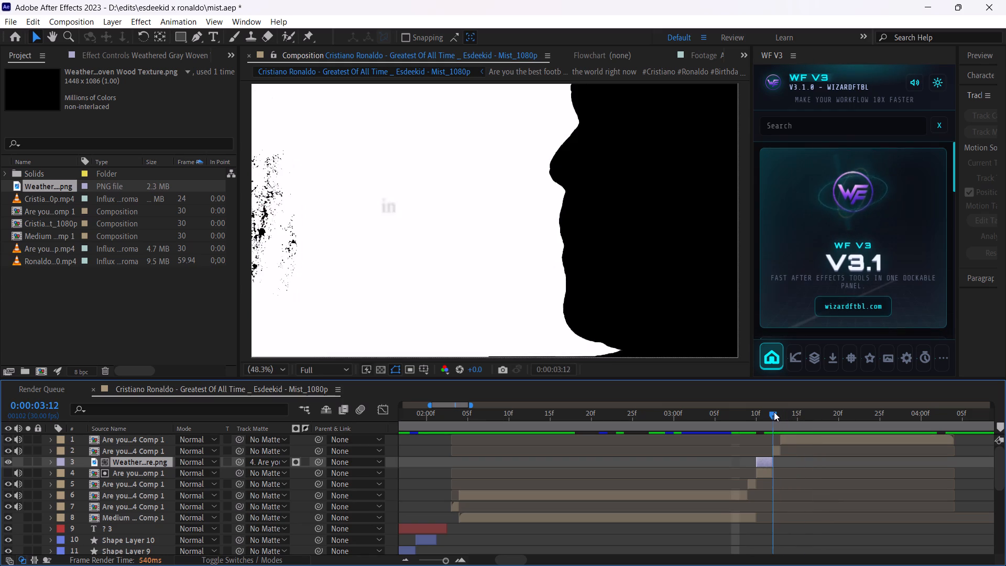
{"action": "left_click_drag", "start_coordinate": [774, 412], "coordinate": [764, 412]}
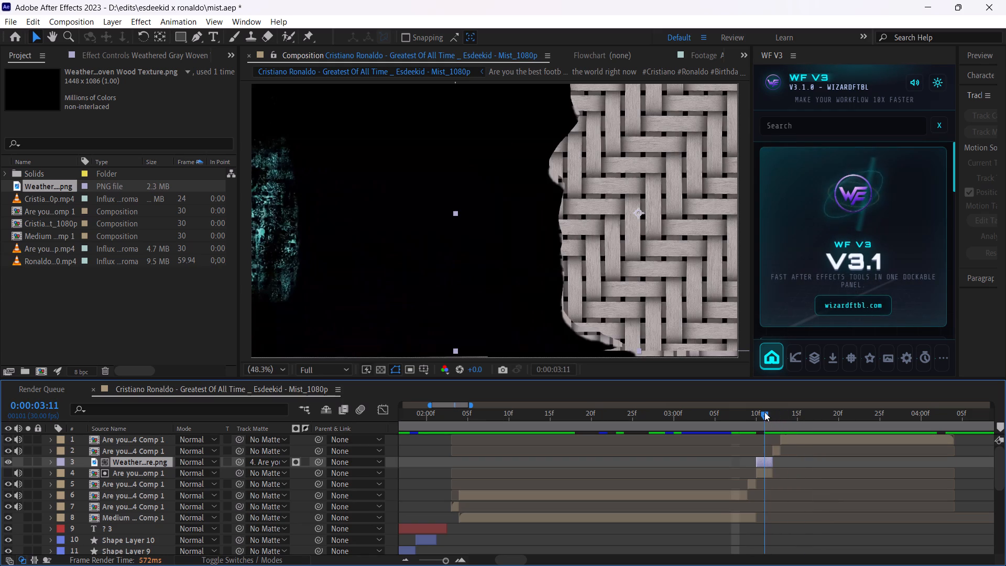
{"action": "left_click_drag", "start_coordinate": [764, 412], "coordinate": [772, 412]}
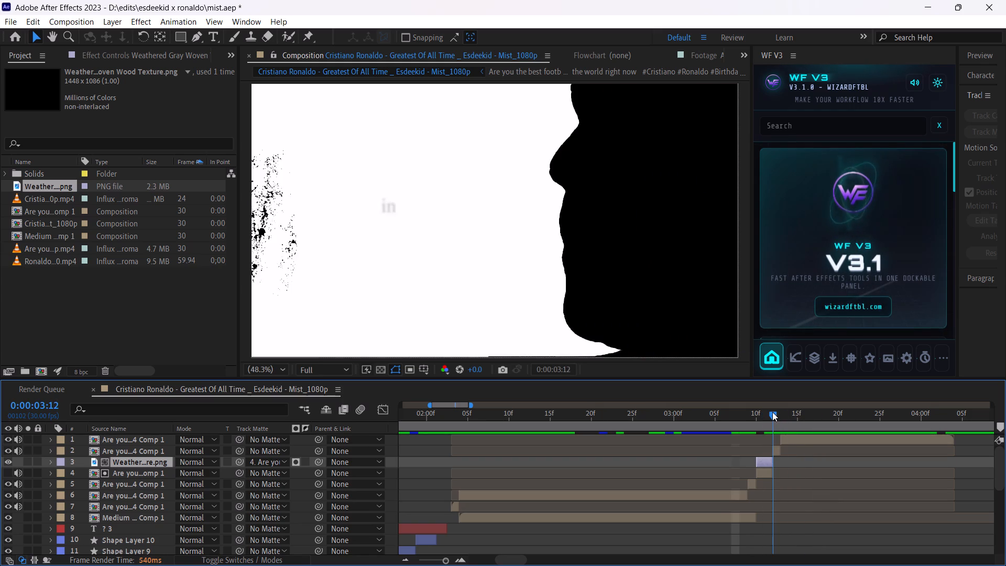
{"action": "left_click_drag", "start_coordinate": [772, 412], "coordinate": [779, 412]}
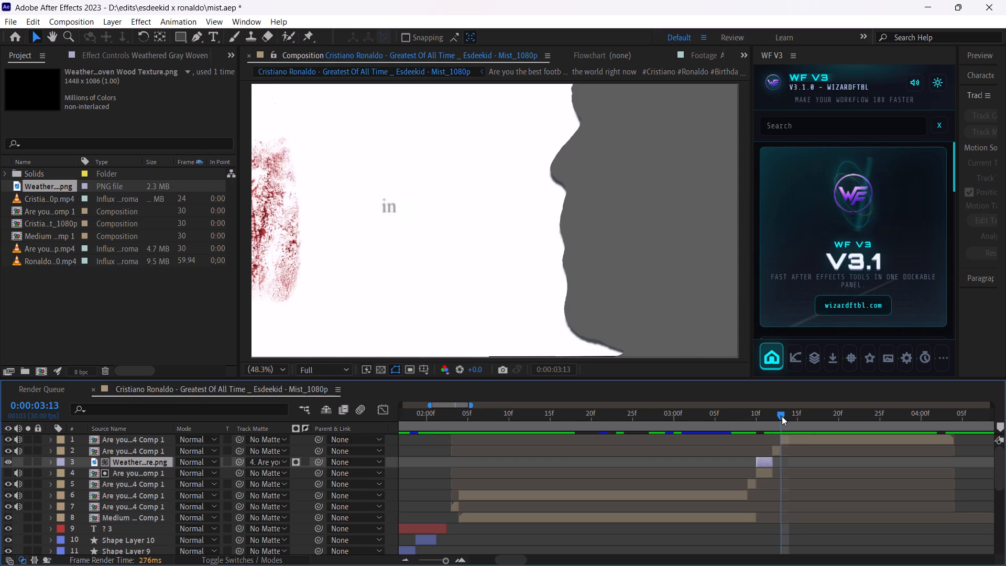
Review the move from the "in my mind" profile shot to the "I'M ALWAYS THE BEST." collage, up to about 4:23.
{"action": "left_click_drag", "start_coordinate": [782, 416], "coordinate": [878, 419]}
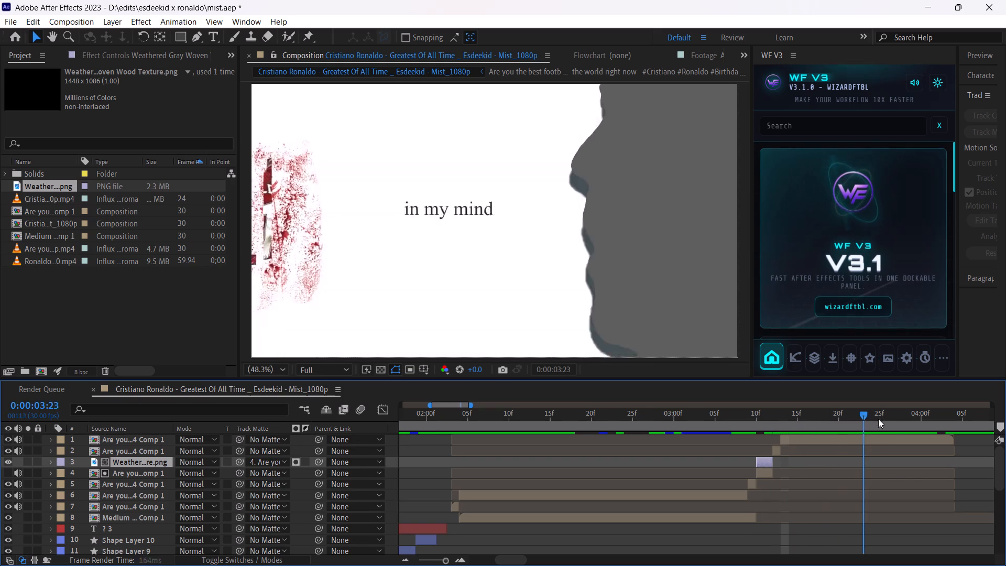
{"action": "left_click_drag", "start_coordinate": [878, 419], "coordinate": [718, 434]}
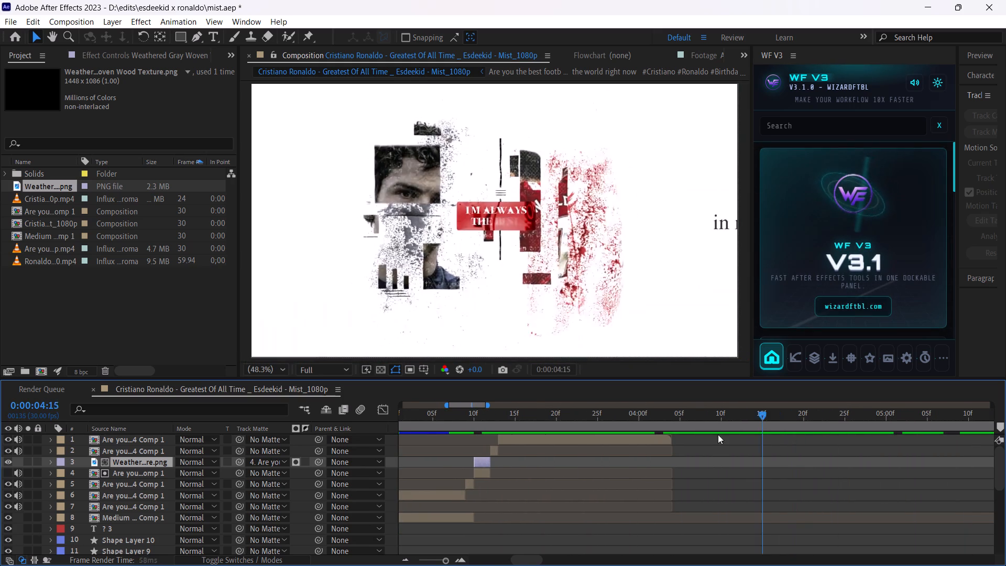
{"action": "left_click_drag", "start_coordinate": [718, 434], "coordinate": [830, 431]}
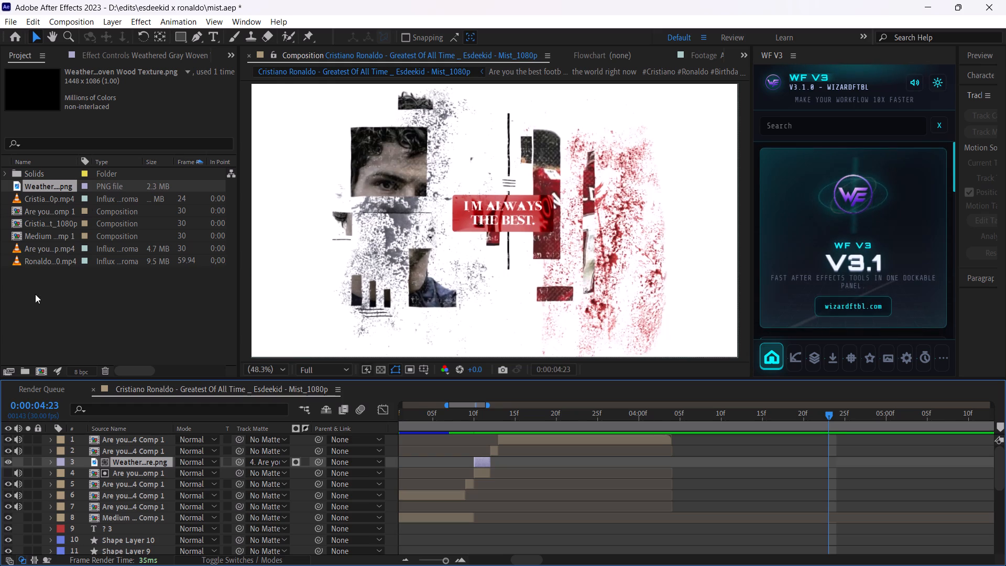
{"action": "left_click", "coordinate": [112, 344]}
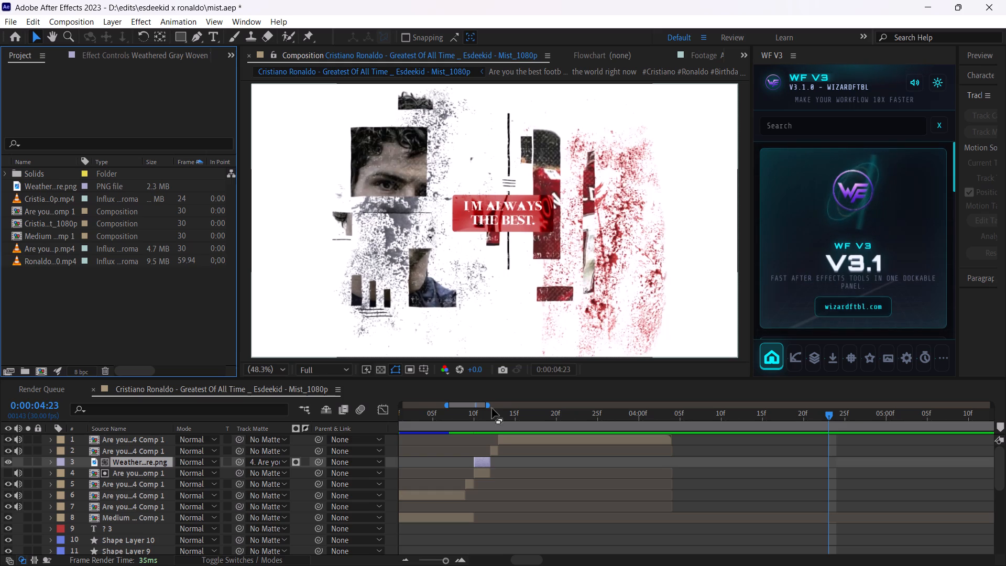
Search Google Images for "splashes" in a new Chrome tab.
{"action": "left_click", "coordinate": [549, 555]}
{"action": "left_click", "coordinate": [226, 16]}
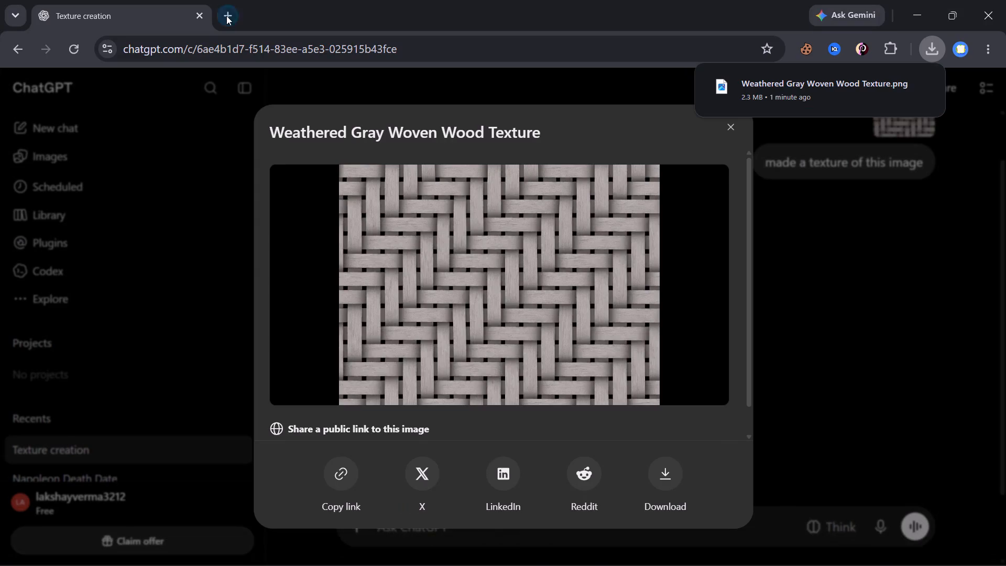
{"action": "type", "text": "splashes"}
{"action": "key", "text": "Return"}
{"action": "left_click", "coordinate": [178, 157]}
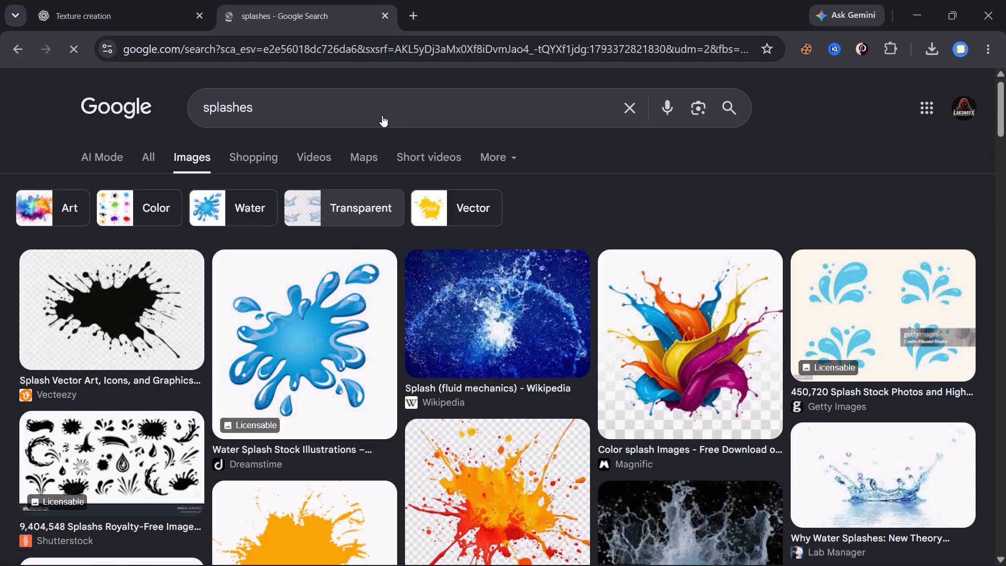
Search Google Images for "blood splashes" and browse the results for a splatter like the one in the collage.
{"action": "double_click", "coordinate": [199, 104]}
{"action": "left_click", "coordinate": [205, 108]}
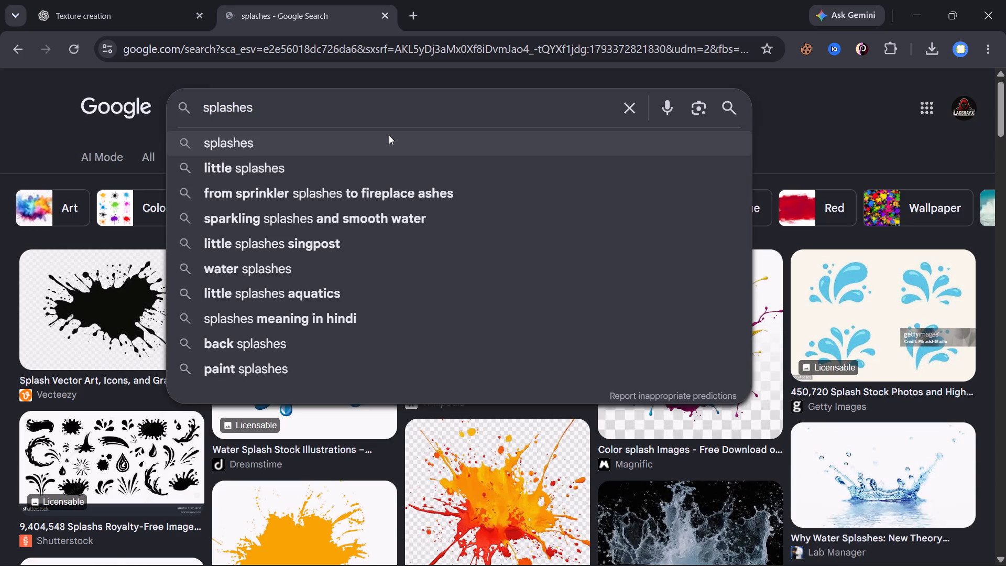
{"action": "type", "text": "bloodc"}
{"action": "key", "text": "BackSpace"}
{"action": "key", "text": "space"}
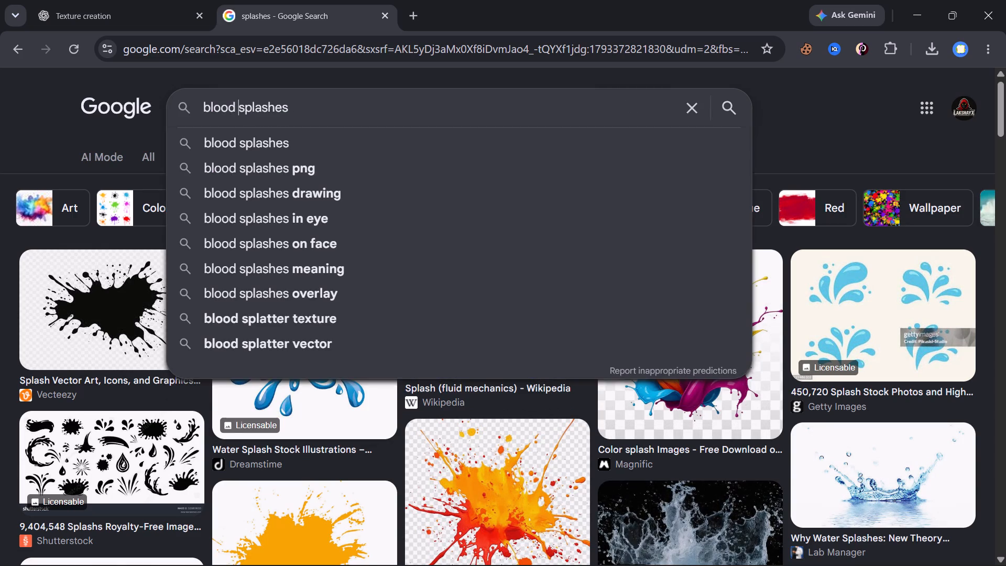
{"action": "key", "text": "Return"}
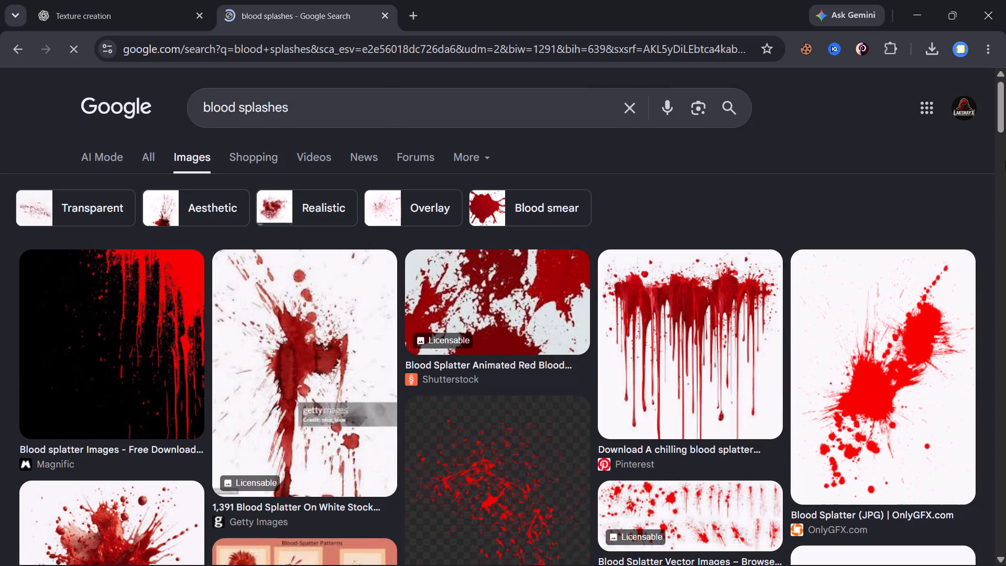
{"action": "left_click_drag", "start_coordinate": [1005, 106], "coordinate": [1005, 186]}
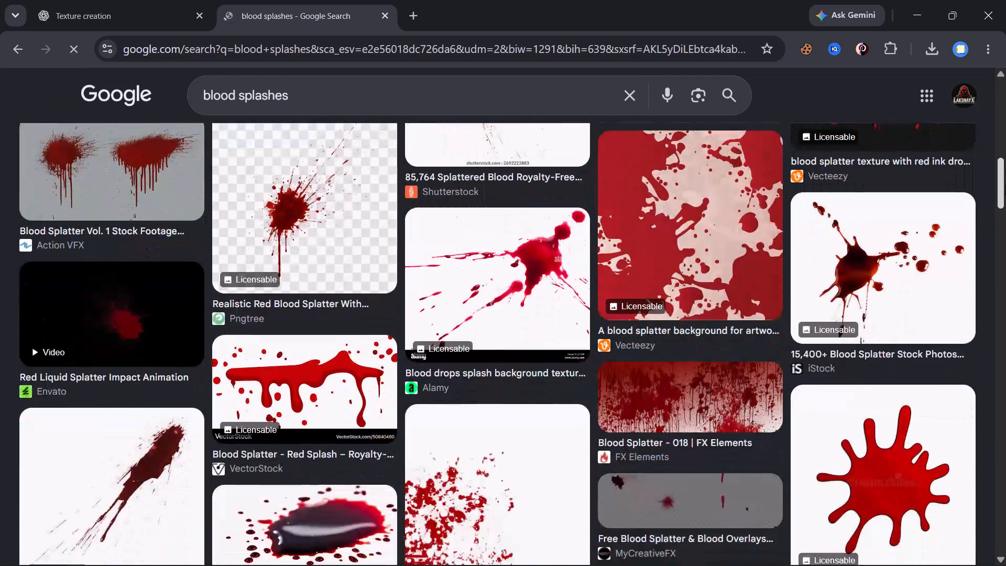
{"action": "left_click_drag", "start_coordinate": [1005, 186], "coordinate": [971, 326]}
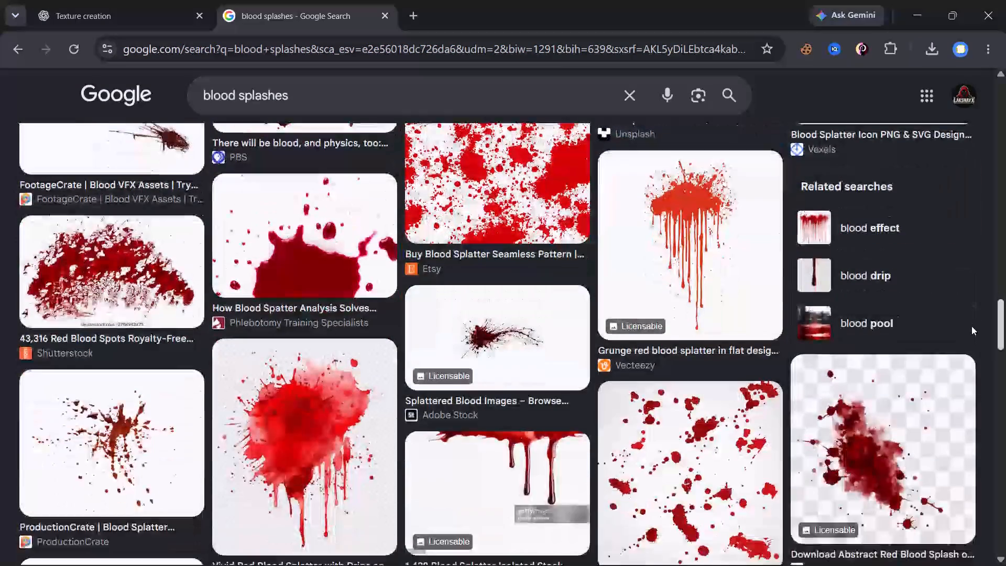
{"action": "left_click_drag", "start_coordinate": [971, 326], "coordinate": [956, 84]}
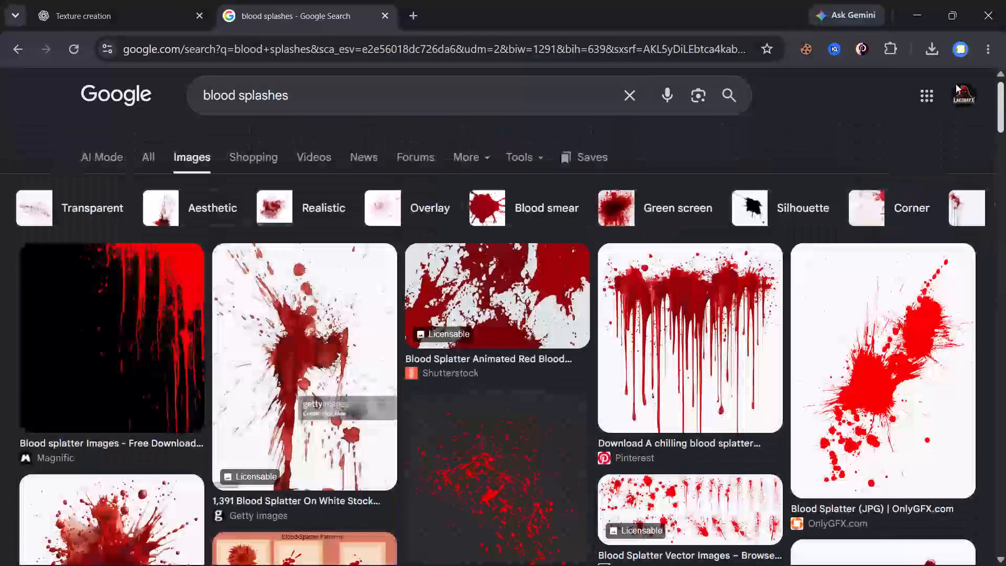
{"action": "left_click_drag", "start_coordinate": [956, 84], "coordinate": [940, 170]}
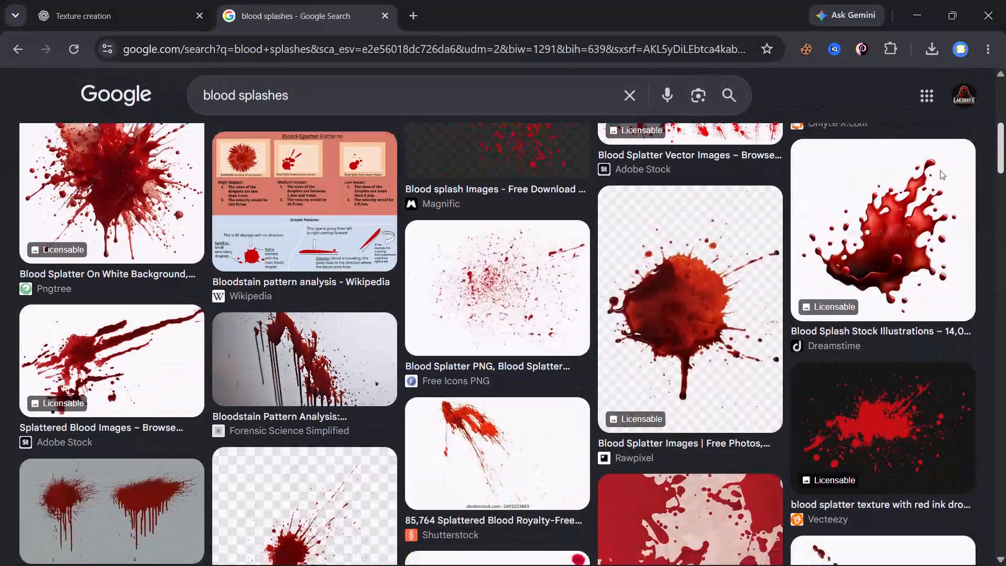
{"action": "left_click_drag", "start_coordinate": [940, 170], "coordinate": [909, 30]}
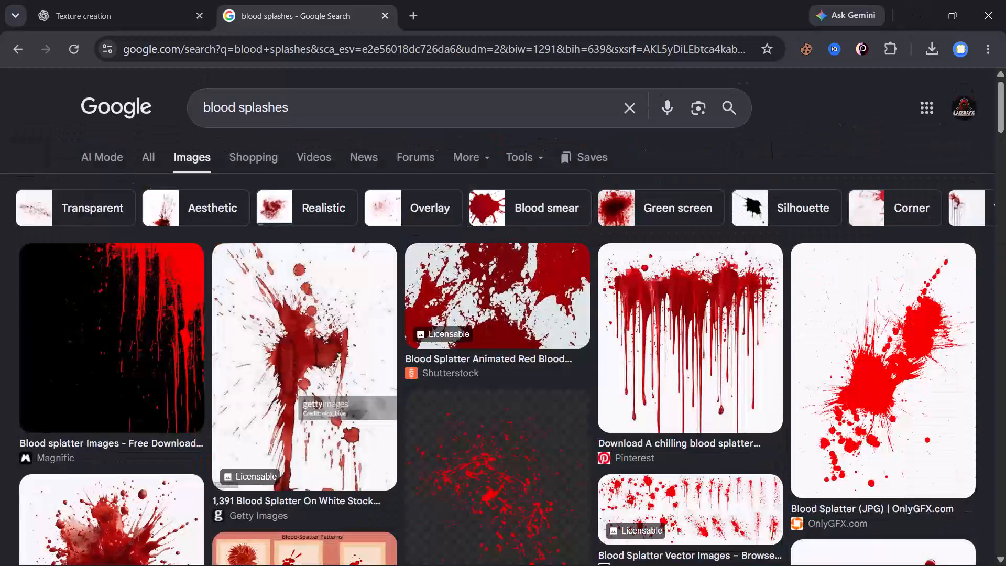
Search Google Images for "splashes" again and look through the results for suitable splash images.
{"action": "left_click_drag", "start_coordinate": [235, 105], "coordinate": [169, 106]}
{"action": "key", "text": "BackSpace"}
{"action": "left_click", "coordinate": [331, 115]}
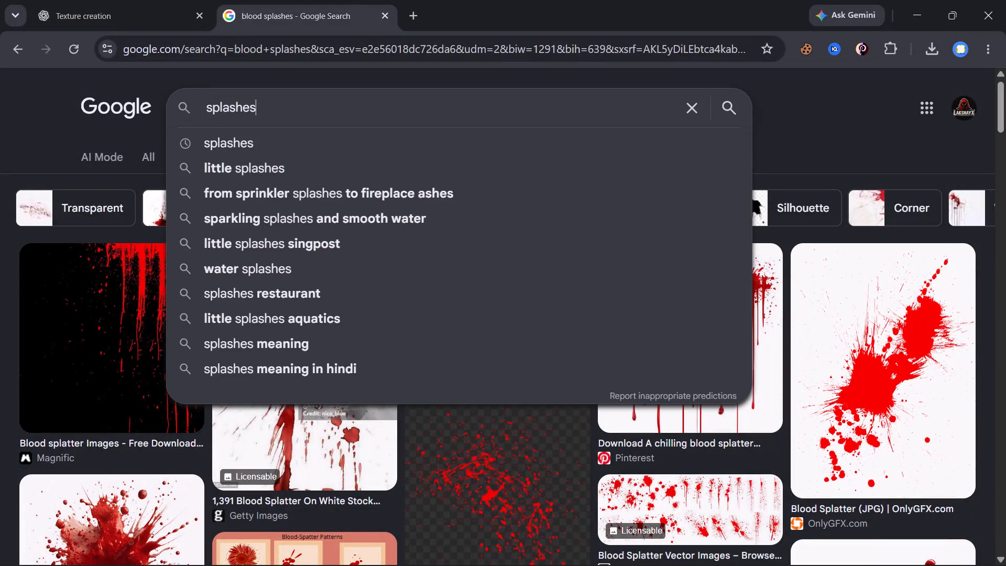
{"action": "key", "text": "Return"}
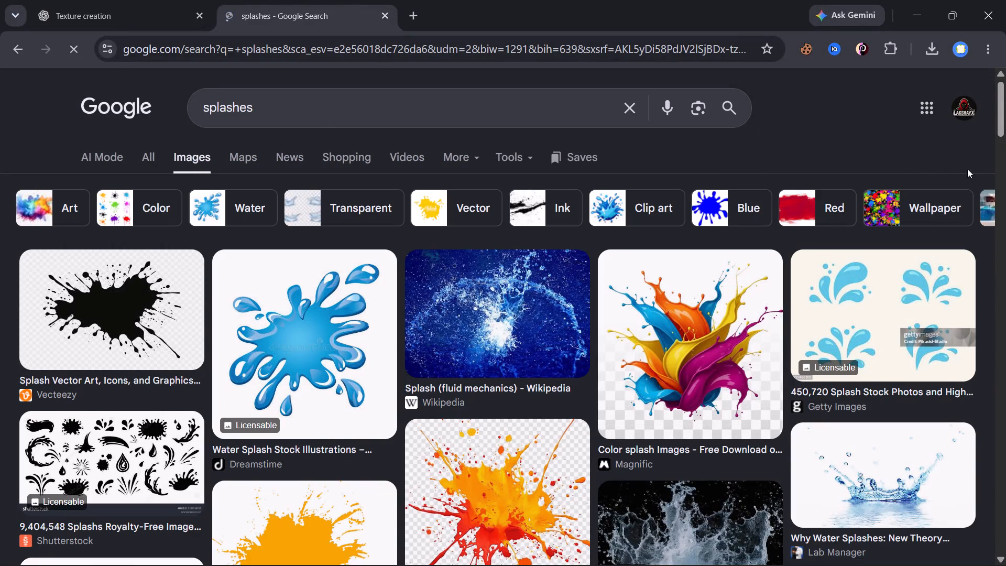
{"action": "left_click_drag", "start_coordinate": [1002, 113], "coordinate": [1000, 205]}
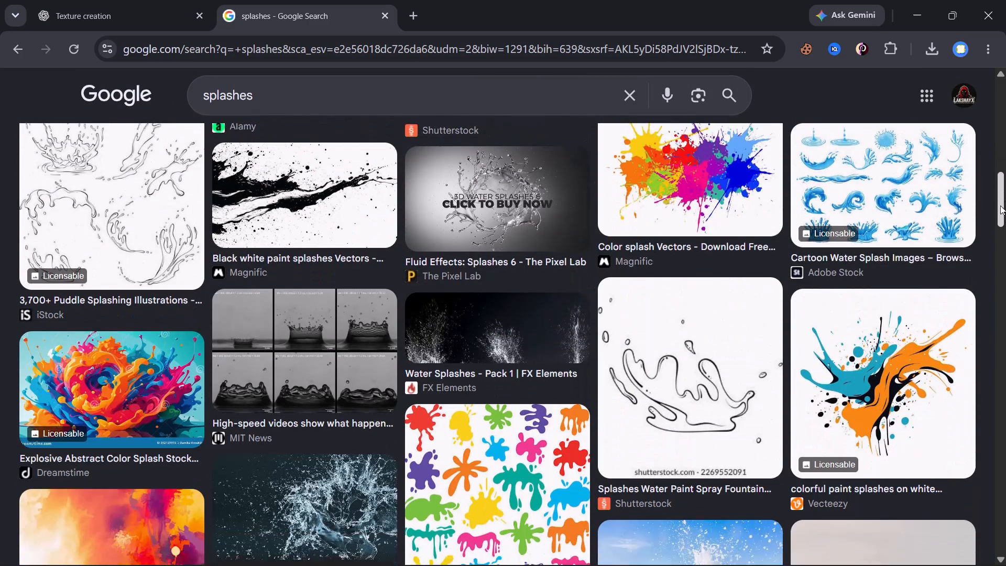
{"action": "left_click_drag", "start_coordinate": [1000, 205], "coordinate": [988, 26]}
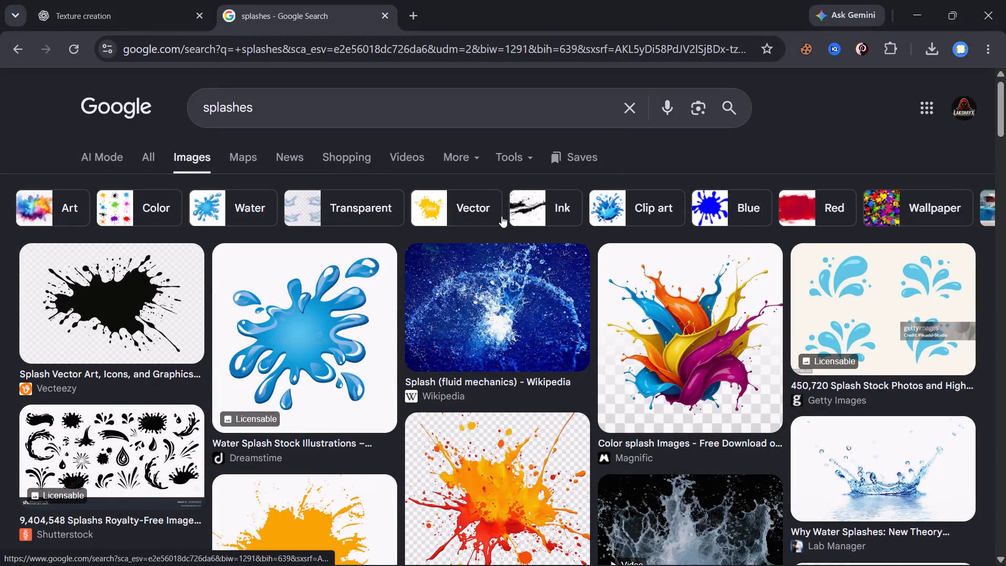
Narrow the splash image results to Red and browse them for a splatter matching the collage.
{"action": "left_click", "coordinate": [830, 220]}
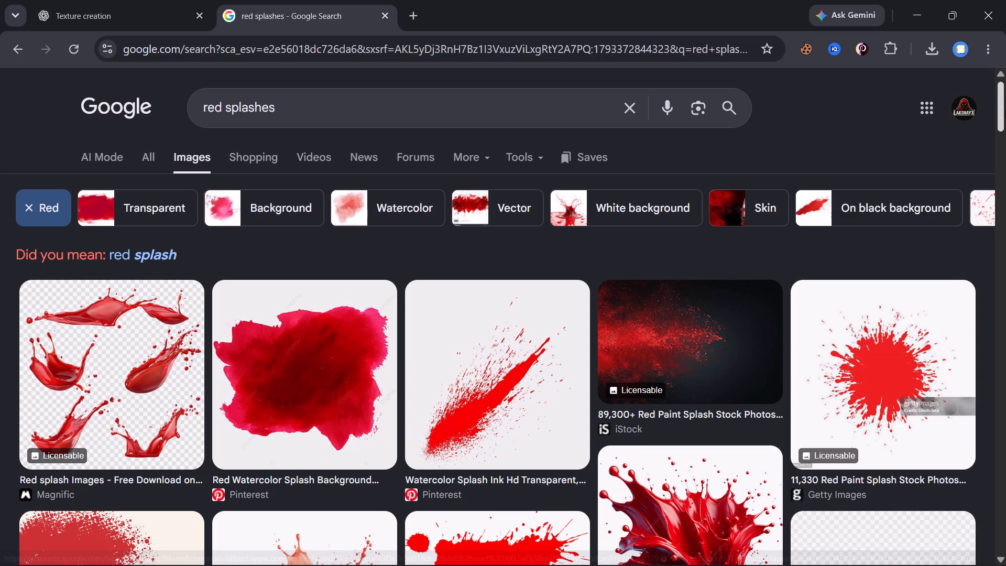
{"action": "left_click_drag", "start_coordinate": [1005, 114], "coordinate": [1005, 128]}
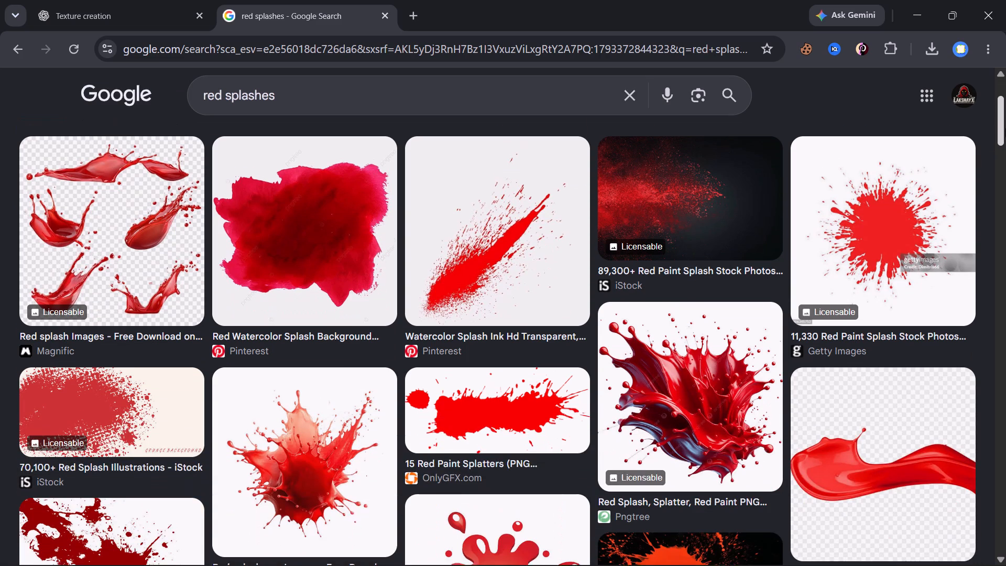
{"action": "left_click_drag", "start_coordinate": [1005, 128], "coordinate": [999, 150]}
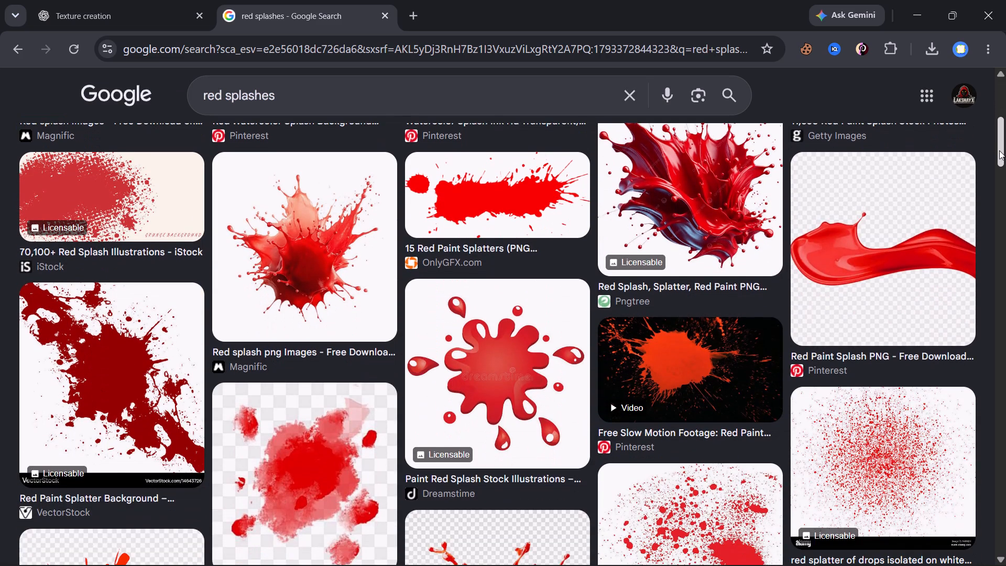
{"action": "left_click_drag", "start_coordinate": [999, 150], "coordinate": [999, 162]}
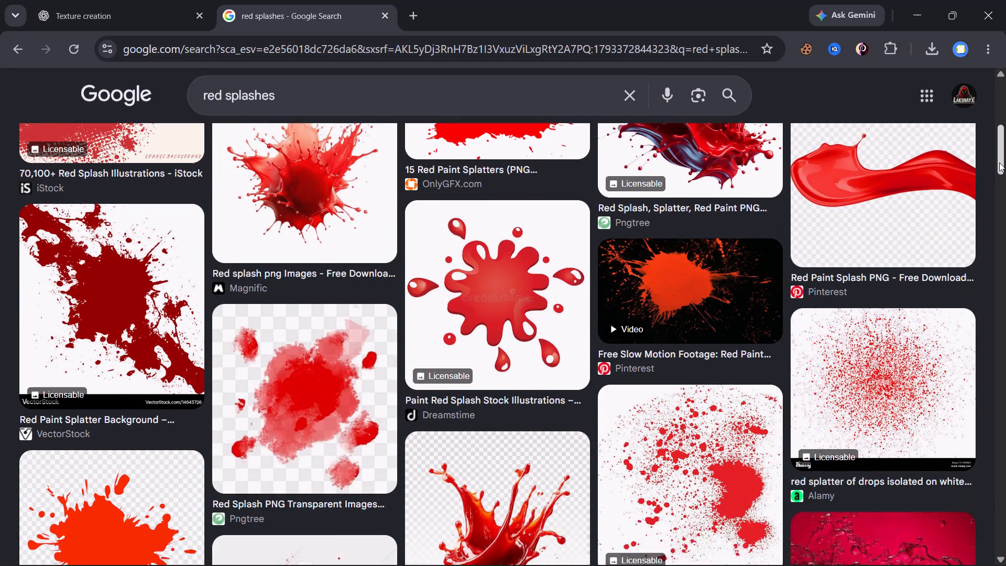
{"action": "left_click_drag", "start_coordinate": [999, 162], "coordinate": [999, 169]}
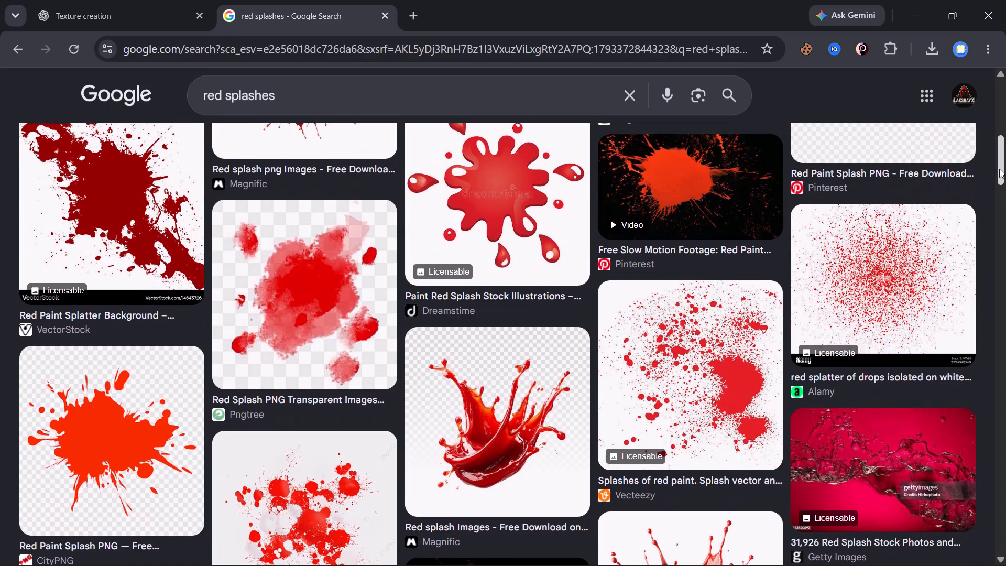
{"action": "left_click_drag", "start_coordinate": [999, 169], "coordinate": [1003, 169]}
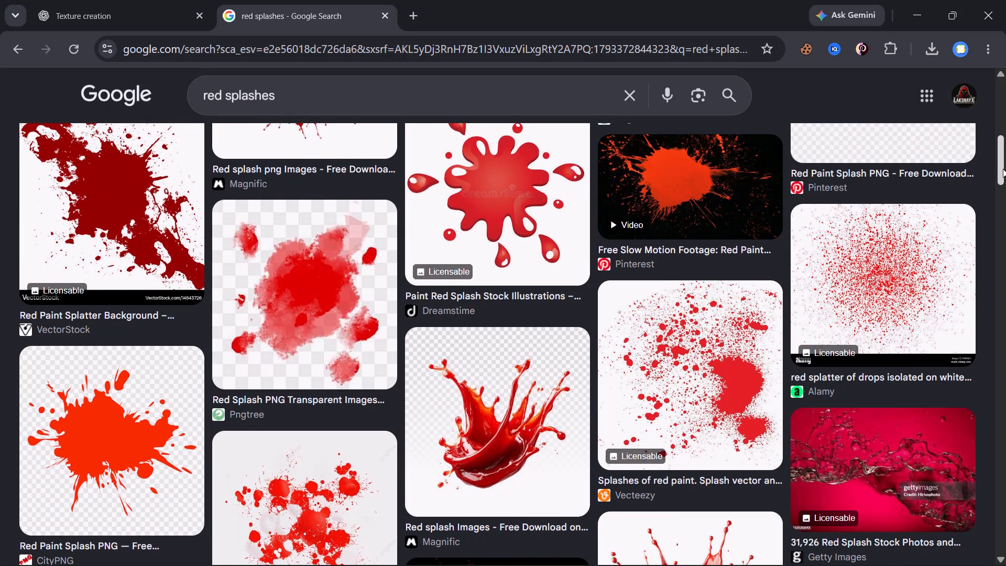
{"action": "left_click_drag", "start_coordinate": [1003, 169], "coordinate": [1005, 176]}
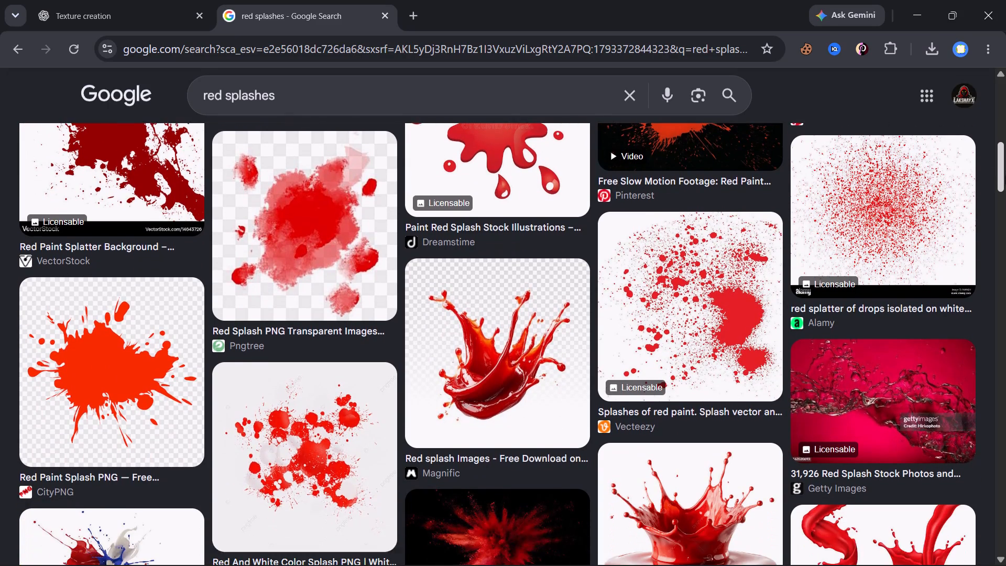
{"action": "left_click_drag", "start_coordinate": [1005, 176], "coordinate": [921, 317]}
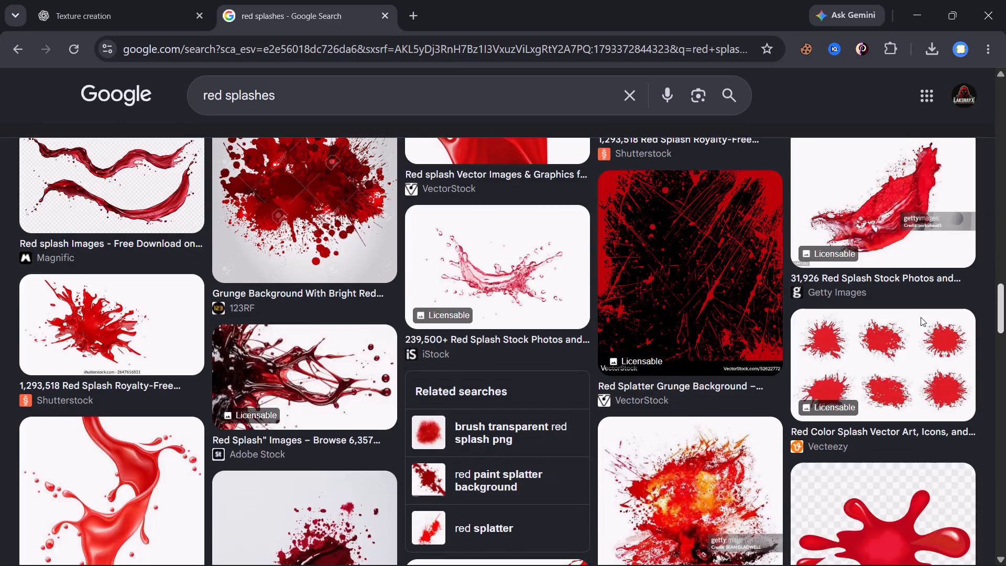
{"action": "left_click_drag", "start_coordinate": [921, 317], "coordinate": [965, 68]}
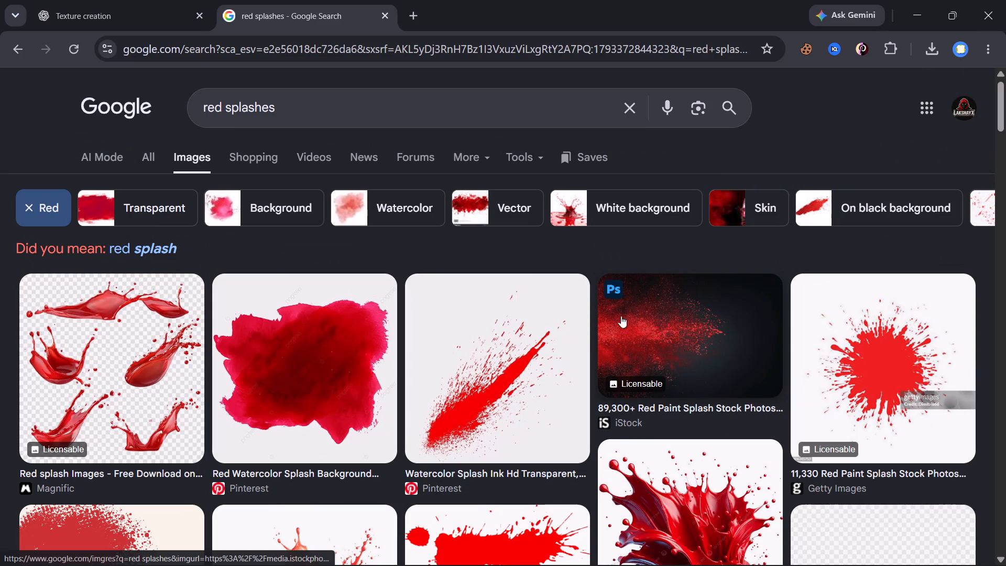
{"action": "left_click_drag", "start_coordinate": [1003, 117], "coordinate": [1005, 148]}
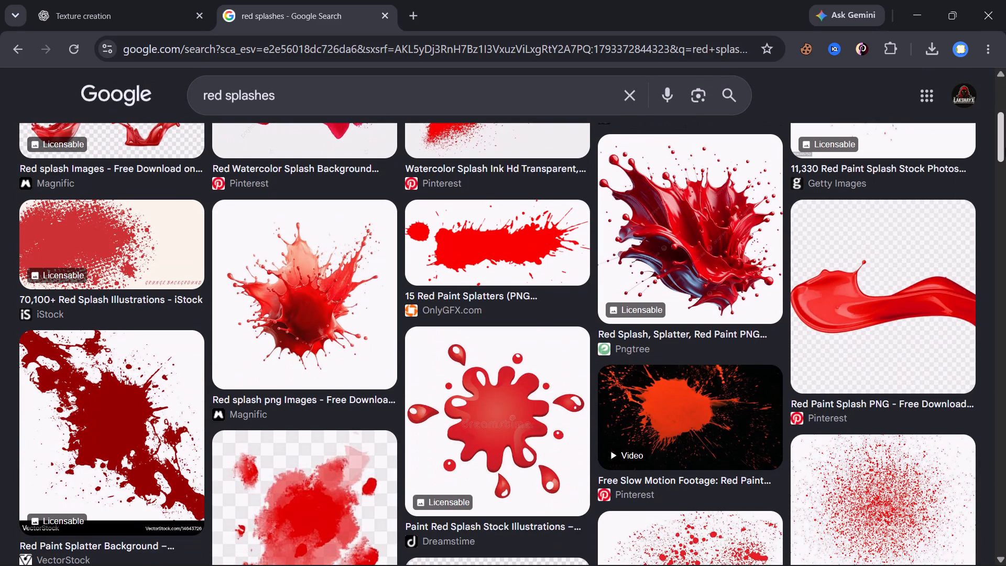
{"action": "left_click_drag", "start_coordinate": [1005, 148], "coordinate": [1005, 92]}
Go back to the earlier "blood splashes" image results.
{"action": "left_click", "coordinate": [105, 0]}
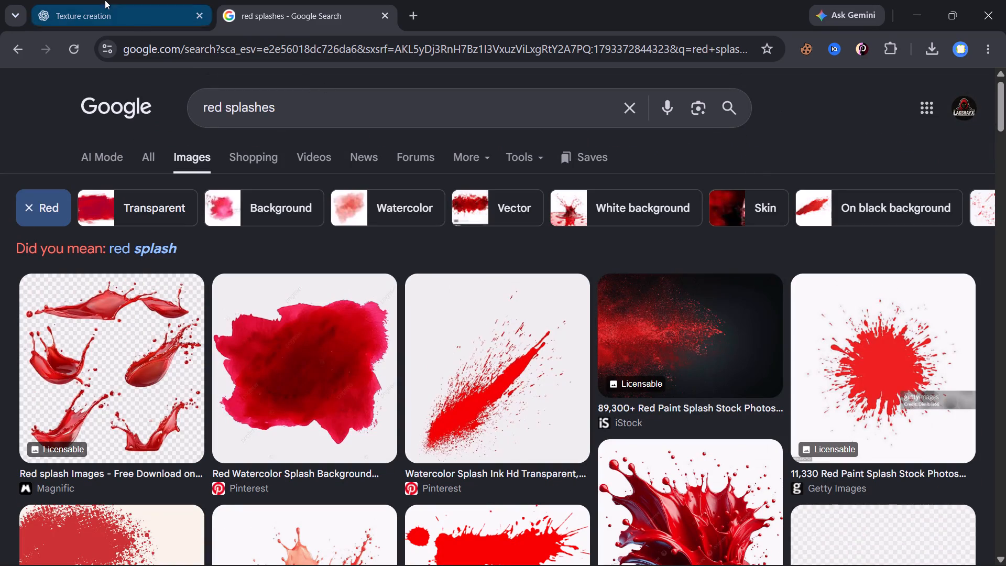
{"action": "left_click", "coordinate": [301, 13]}
{"action": "left_click_drag", "start_coordinate": [544, 168], "coordinate": [575, 162]}
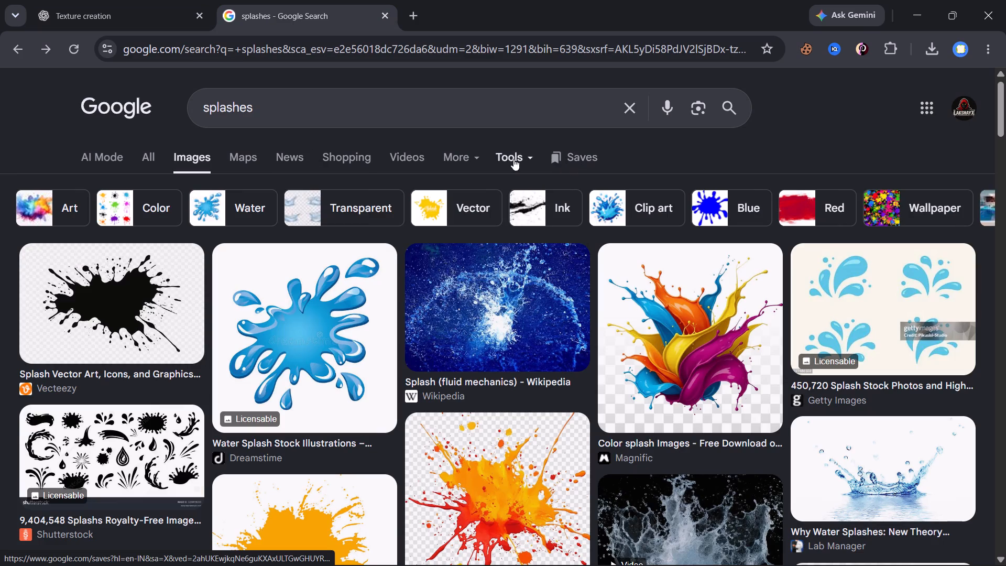
{"action": "left_click", "coordinate": [885, 146]}
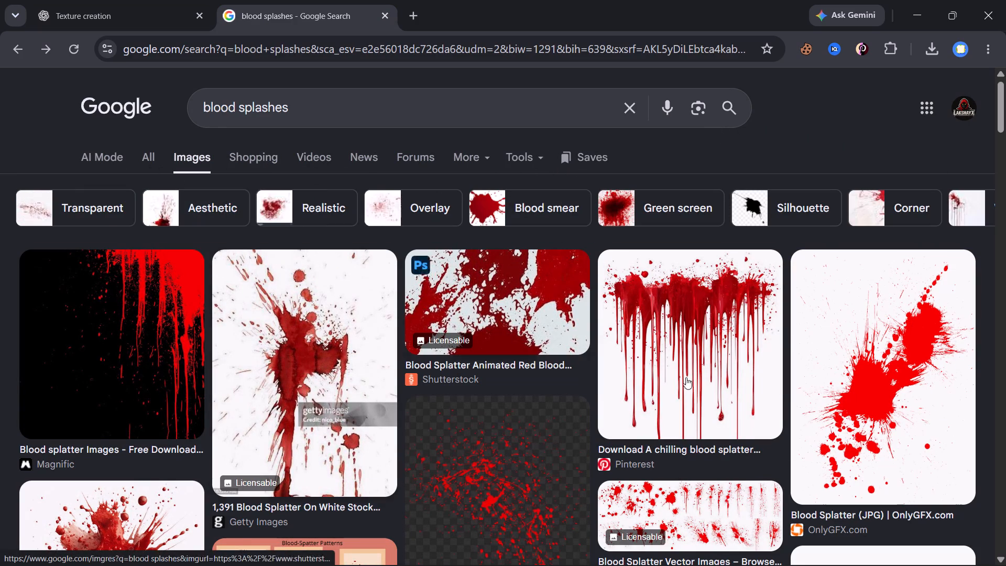
Switch to After Effects, park the collage at 0:00:04:15 and take a screenshot of its red splatter area.
{"action": "left_click", "coordinate": [571, 548]}
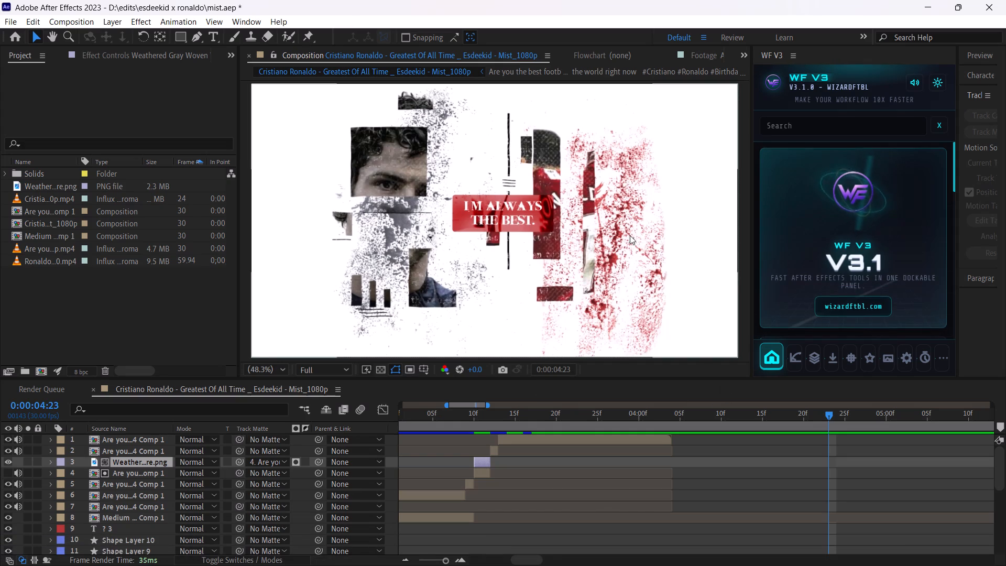
{"action": "left_click_drag", "start_coordinate": [832, 415], "coordinate": [757, 415]}
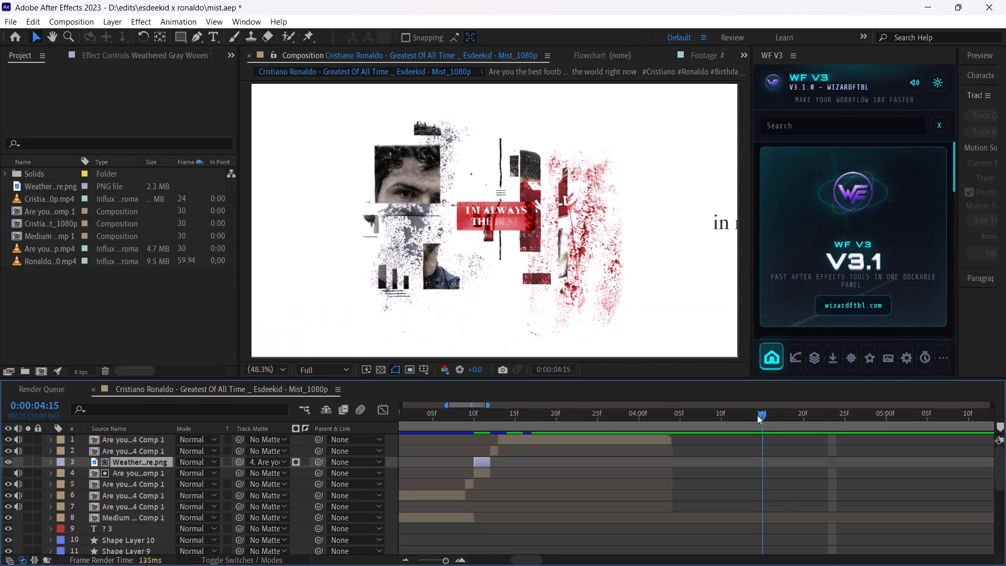
{"action": "left_click_drag", "start_coordinate": [757, 415], "coordinate": [626, 415]}
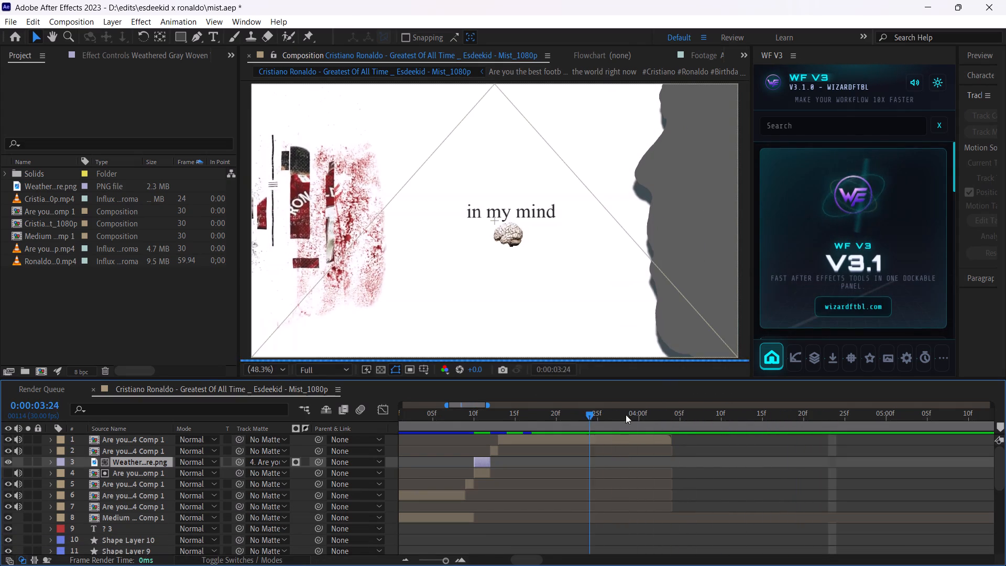
{"action": "left_click_drag", "start_coordinate": [626, 415], "coordinate": [761, 416]}
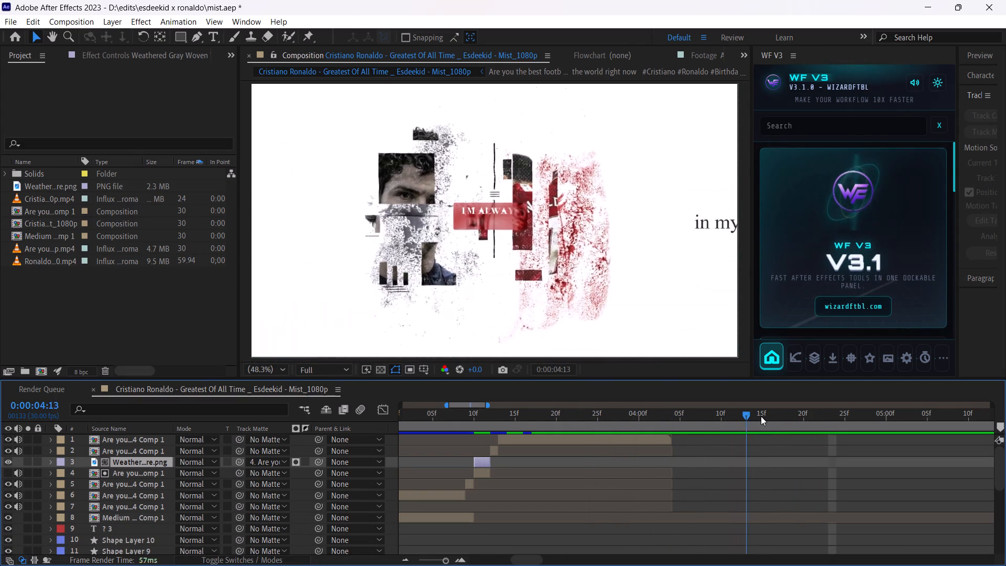
{"action": "left_click_drag", "start_coordinate": [761, 416], "coordinate": [763, 416]}
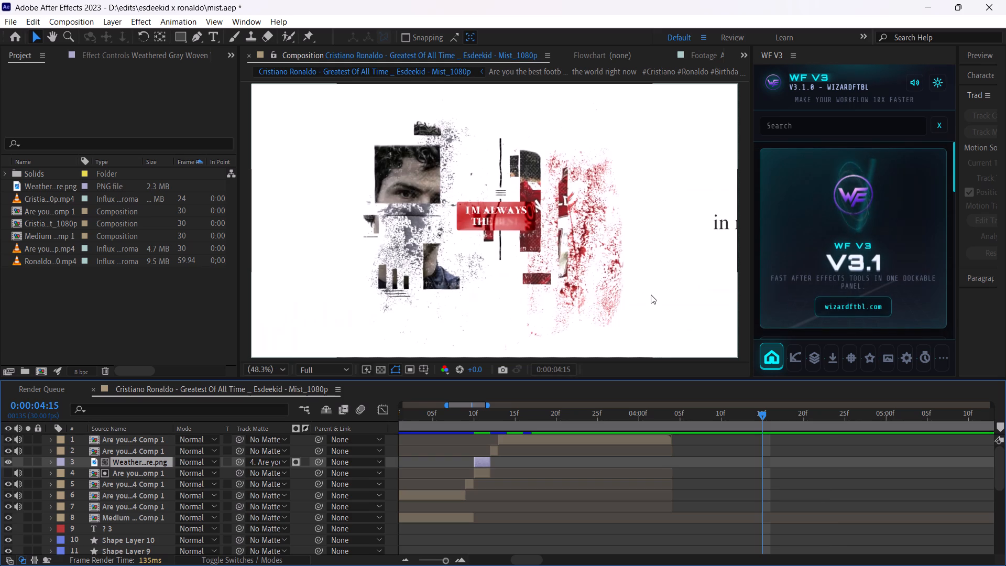
{"action": "key", "text": "Print"}
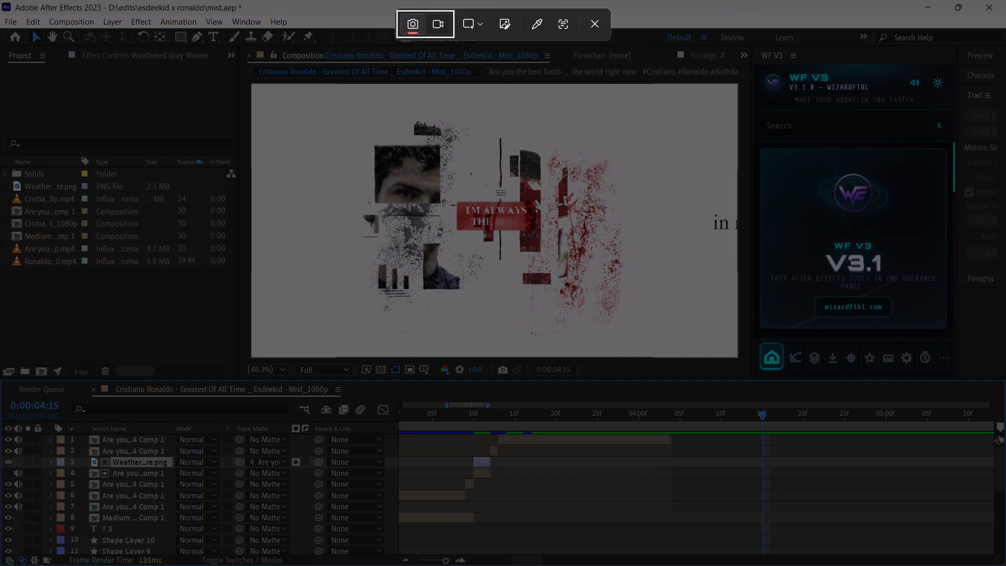
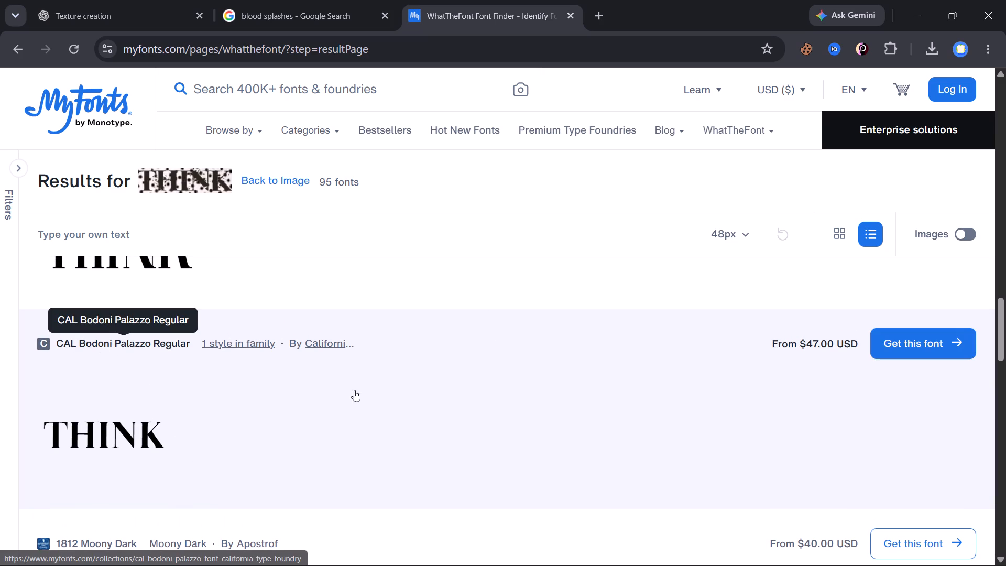
{"action": "middle_click", "coordinate": [563, 418]}
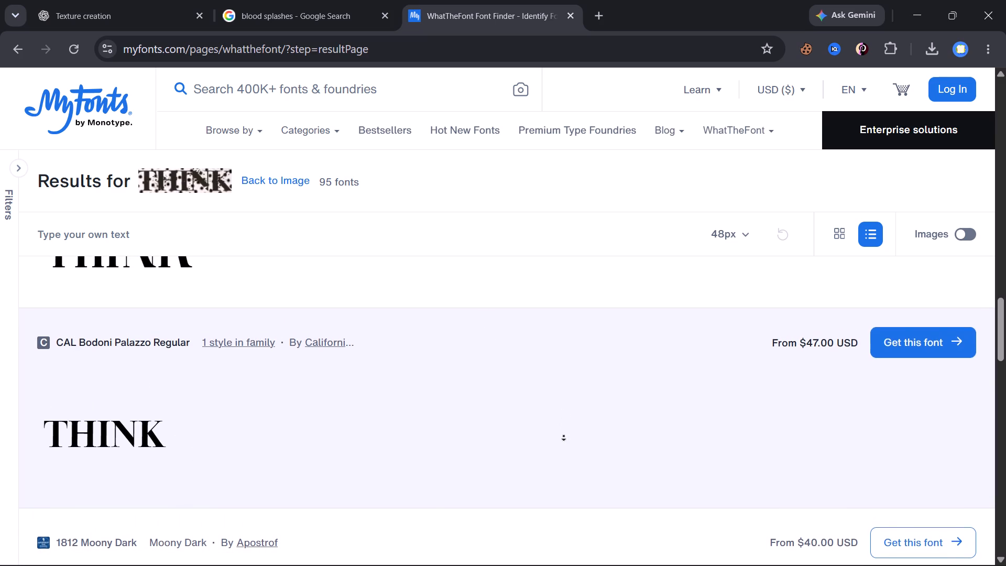
{"action": "middle_click", "coordinate": [562, 398]}
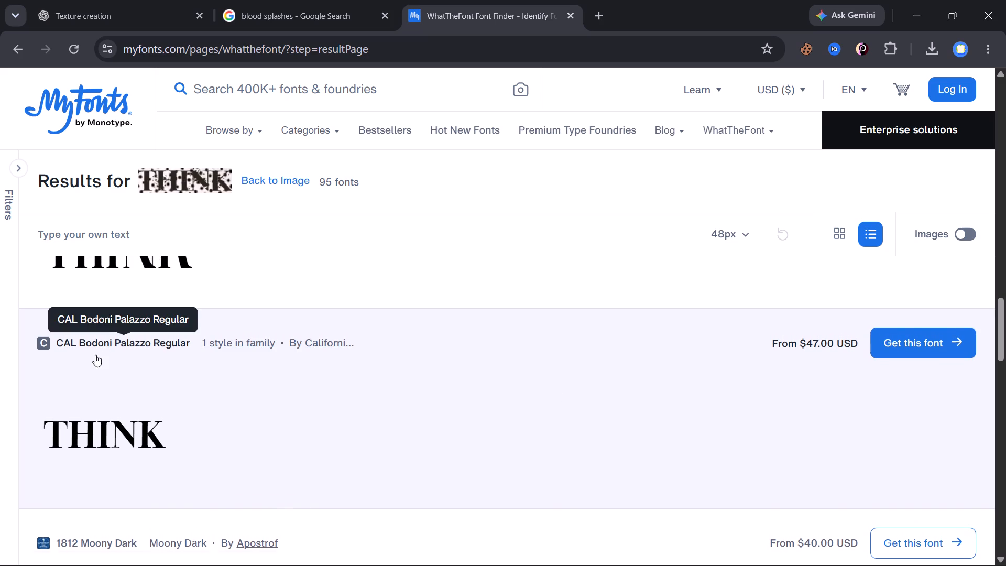
{"action": "left_click_drag", "start_coordinate": [54, 339], "coordinate": [184, 347]}
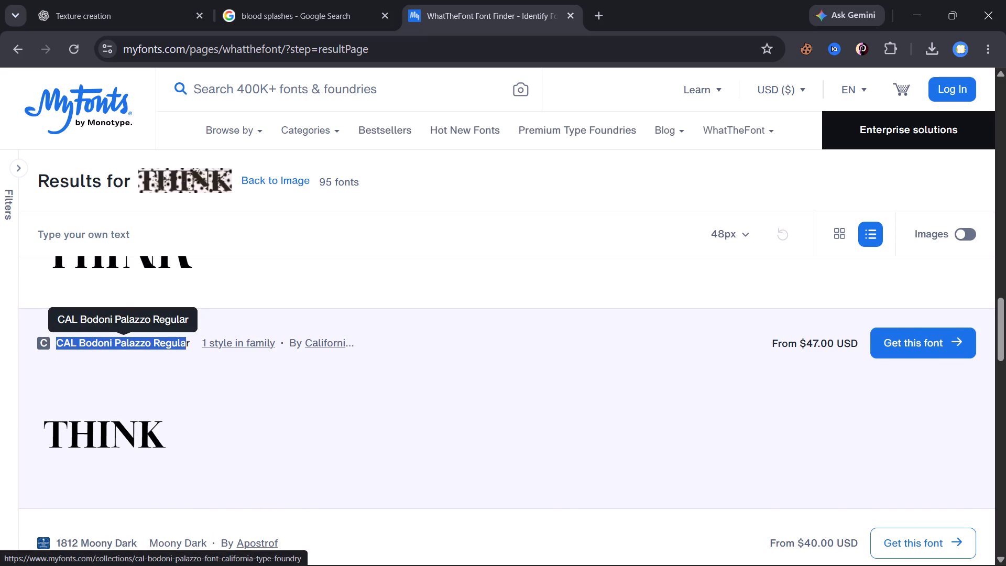
{"action": "left_click_drag", "start_coordinate": [184, 347], "coordinate": [191, 347]}
{"action": "left_click", "coordinate": [153, 346]}
{"action": "left_click", "coordinate": [515, 0]}
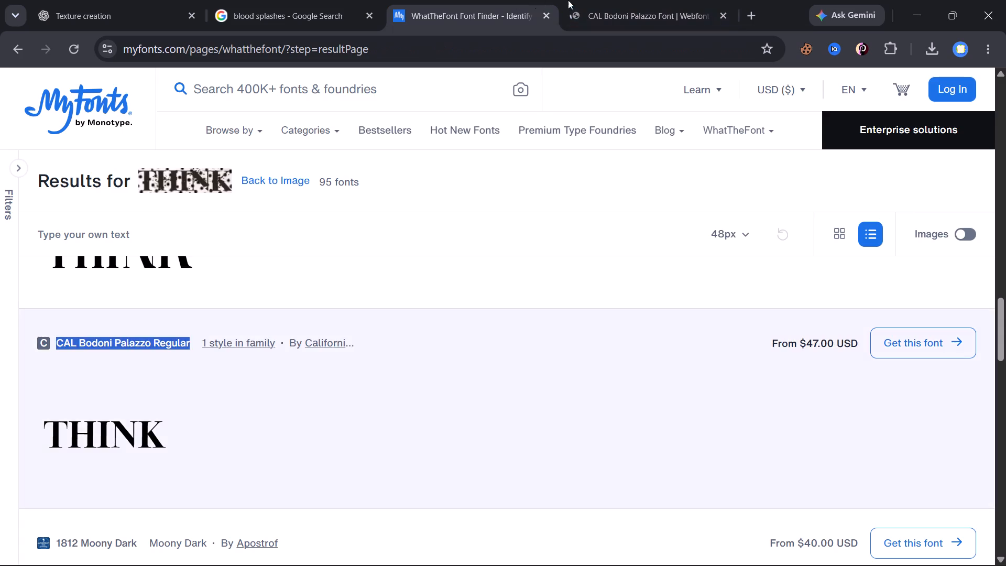
{"action": "left_click", "coordinate": [613, 0]}
Search the web for the font name CAL Bodoni Palazzo and refine the search to "cal bodoni palazzo free font".
{"action": "left_click_drag", "start_coordinate": [435, 335], "coordinate": [23, 336]}
{"action": "left_click_drag", "start_coordinate": [99, 336], "coordinate": [753, 0]}
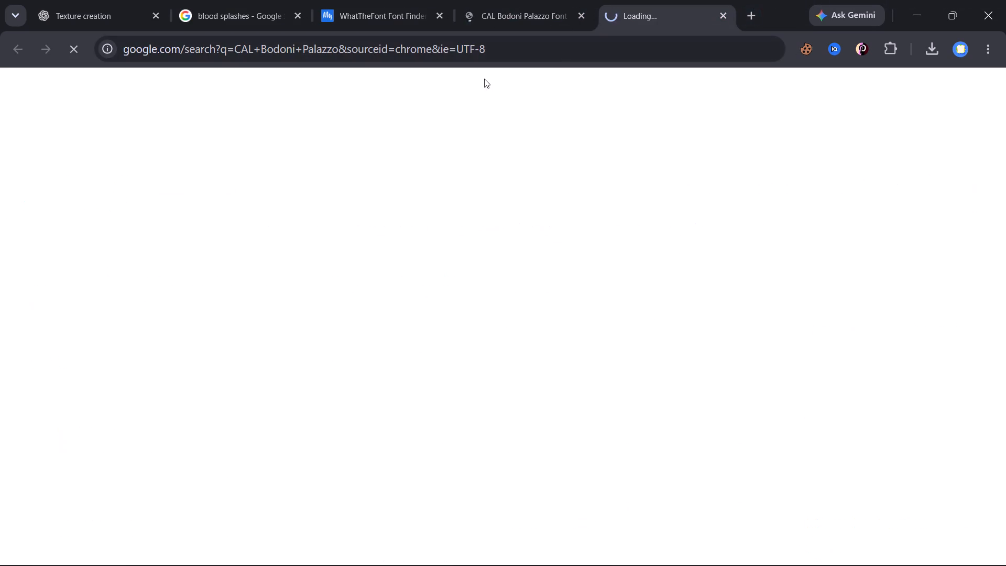
{"action": "left_click", "coordinate": [494, 116]}
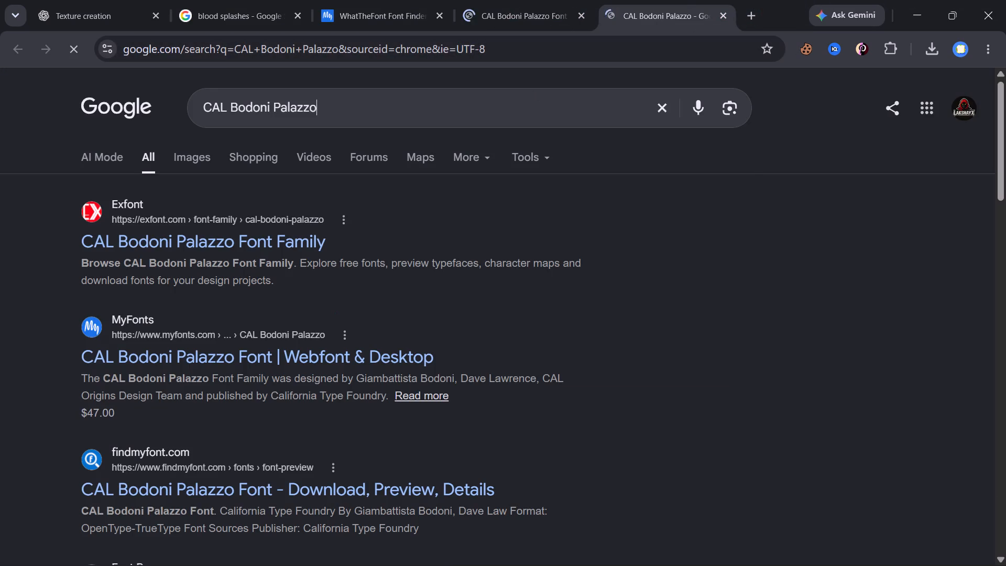
{"action": "key", "text": "space"}
{"action": "left_click", "coordinate": [399, 156]}
{"action": "left_click", "coordinate": [394, 146]}
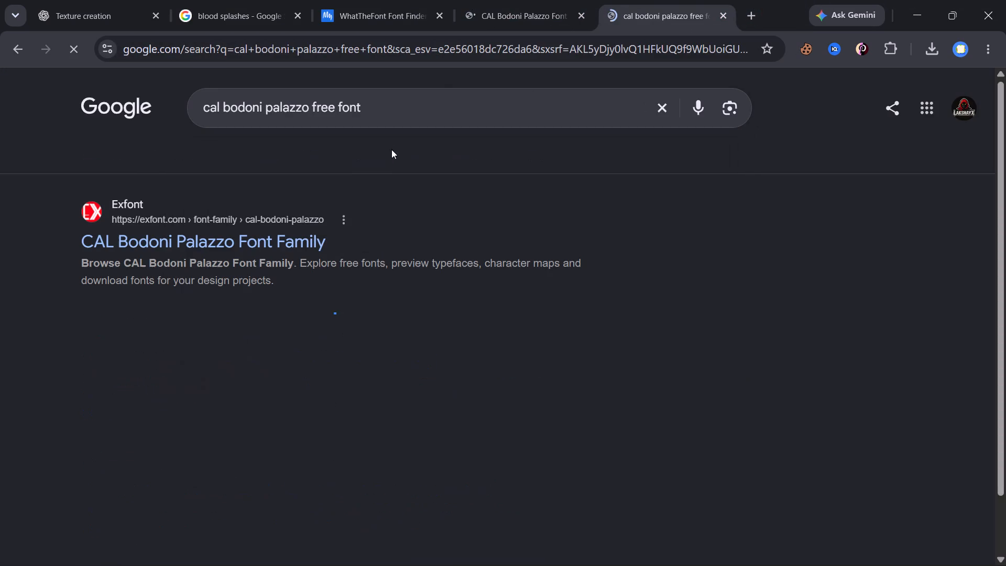
Open the Exfont result for CAL Bodoni Palazzo and download the CALBodoniPalazzo-Regular font.
{"action": "left_click", "coordinate": [239, 240]}
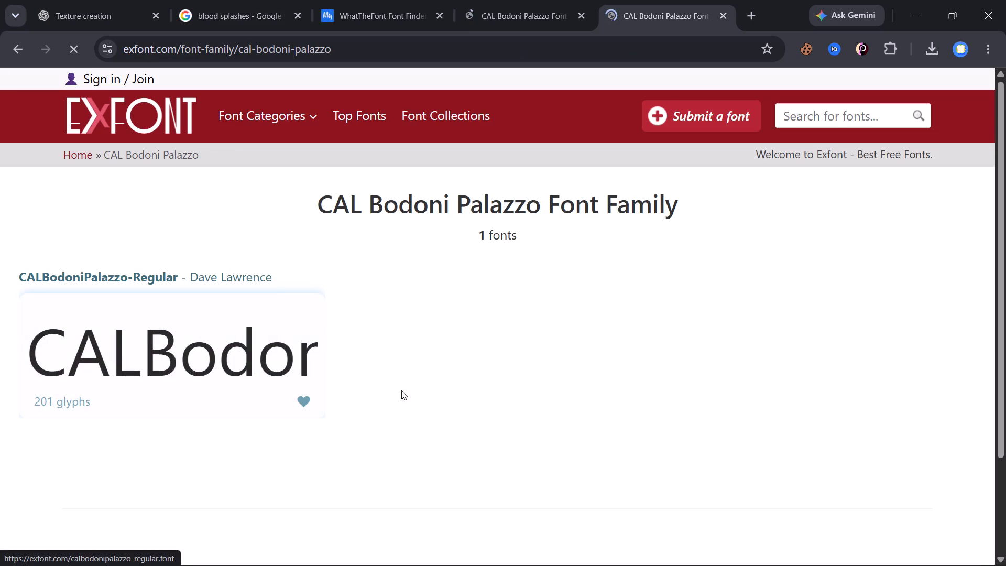
{"action": "middle_click", "coordinate": [509, 368]}
{"action": "middle_click", "coordinate": [540, 350]}
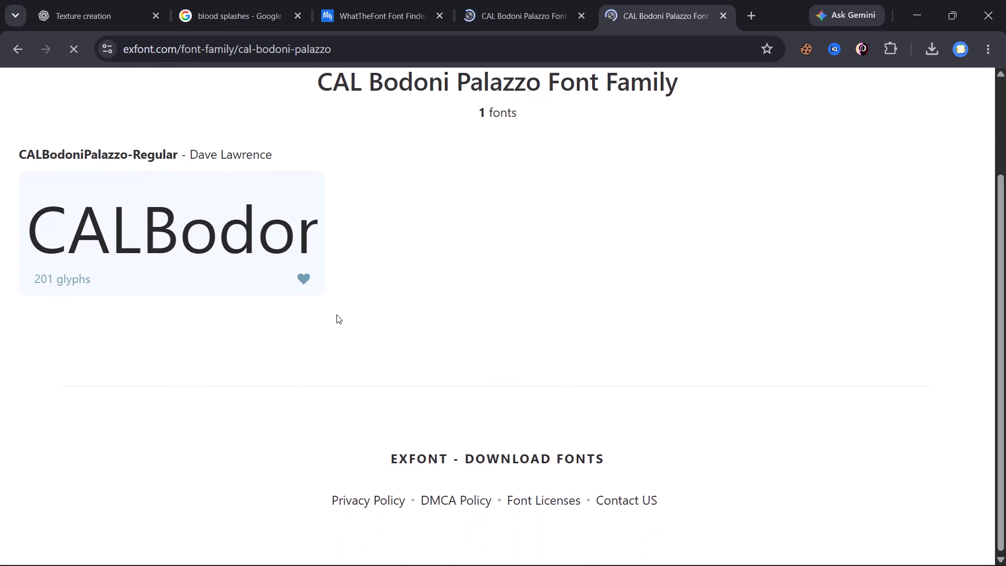
{"action": "left_click", "coordinate": [190, 227]}
{"action": "middle_click", "coordinate": [631, 279]}
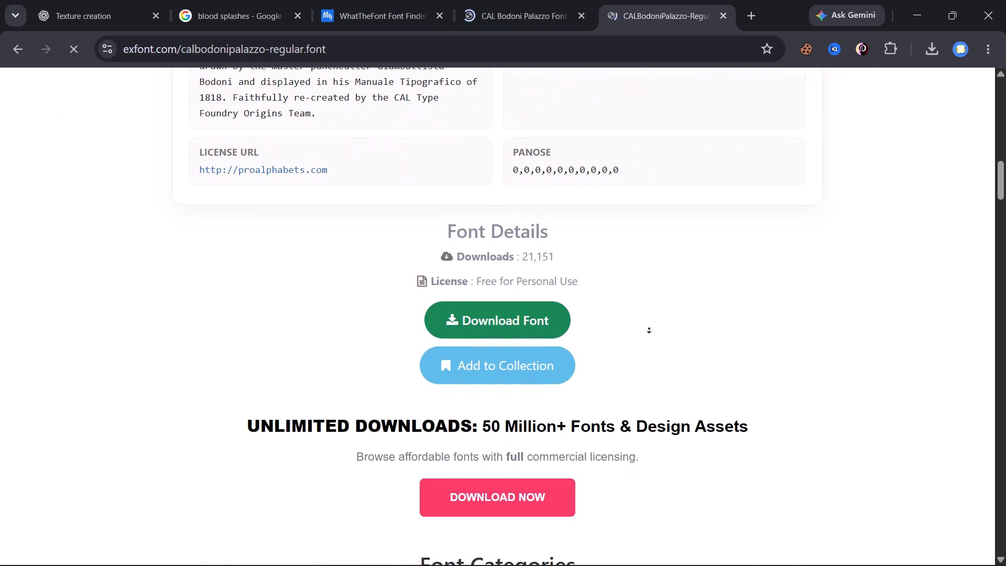
{"action": "middle_click", "coordinate": [649, 329]}
{"action": "left_click", "coordinate": [523, 296]}
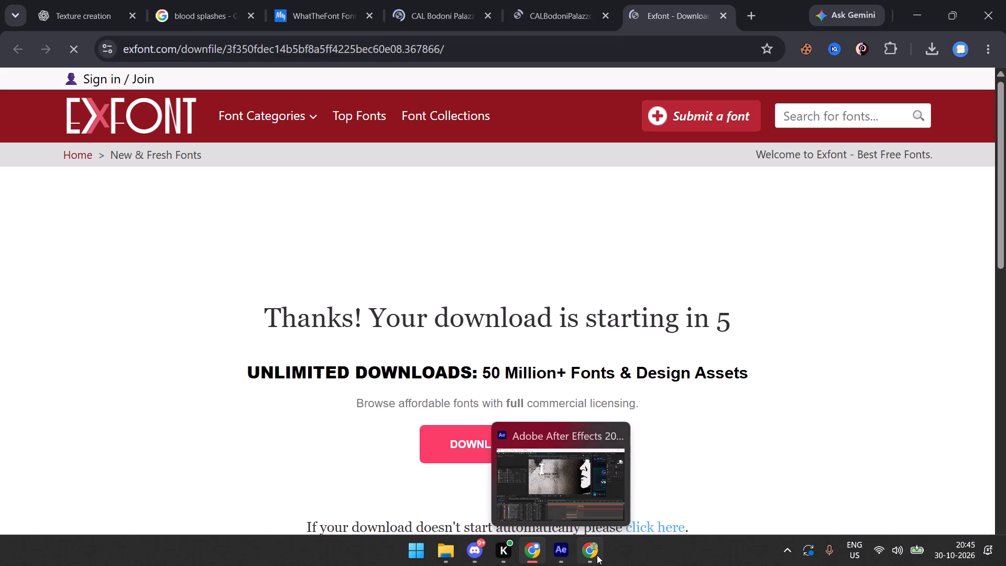
Switch to the other ChatGPT window and send the prepared PNG splash prompt with its red splash reference image.
{"action": "left_click", "coordinate": [597, 555]}
{"action": "left_click", "coordinate": [910, 472]}
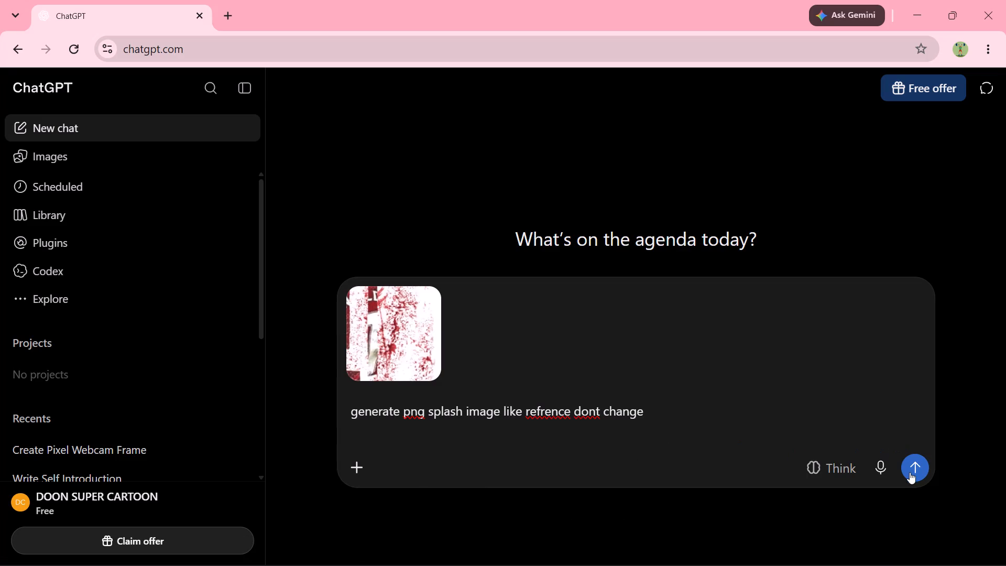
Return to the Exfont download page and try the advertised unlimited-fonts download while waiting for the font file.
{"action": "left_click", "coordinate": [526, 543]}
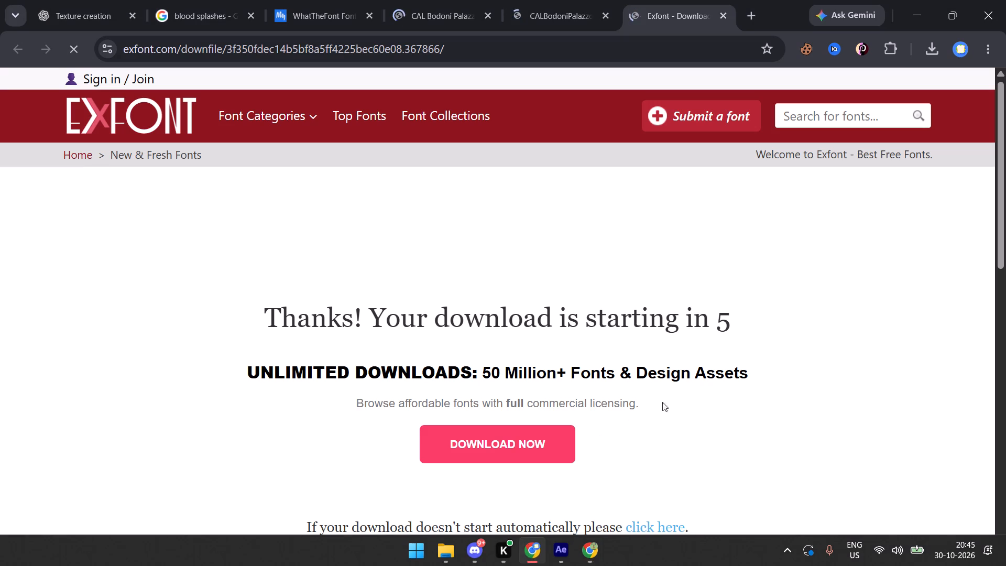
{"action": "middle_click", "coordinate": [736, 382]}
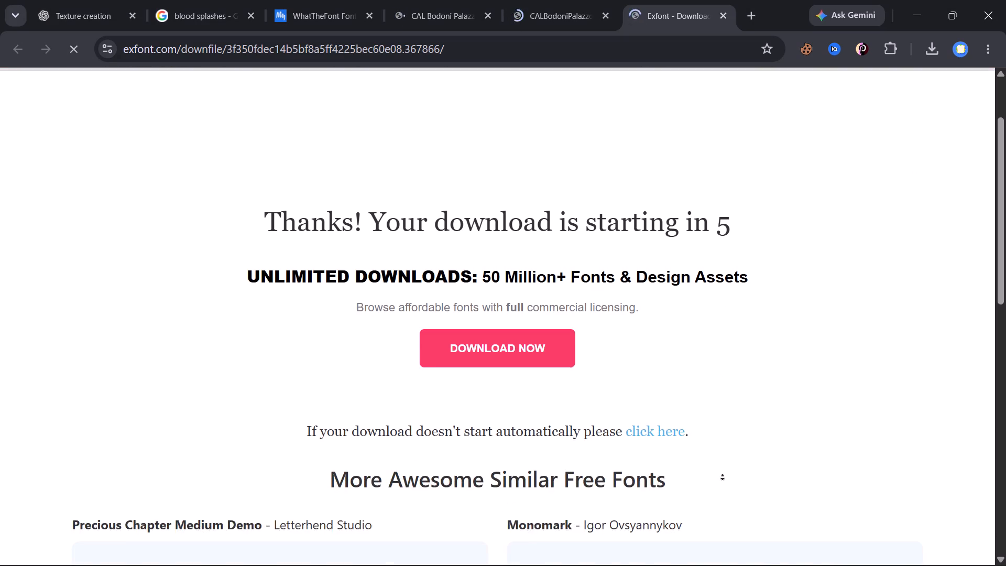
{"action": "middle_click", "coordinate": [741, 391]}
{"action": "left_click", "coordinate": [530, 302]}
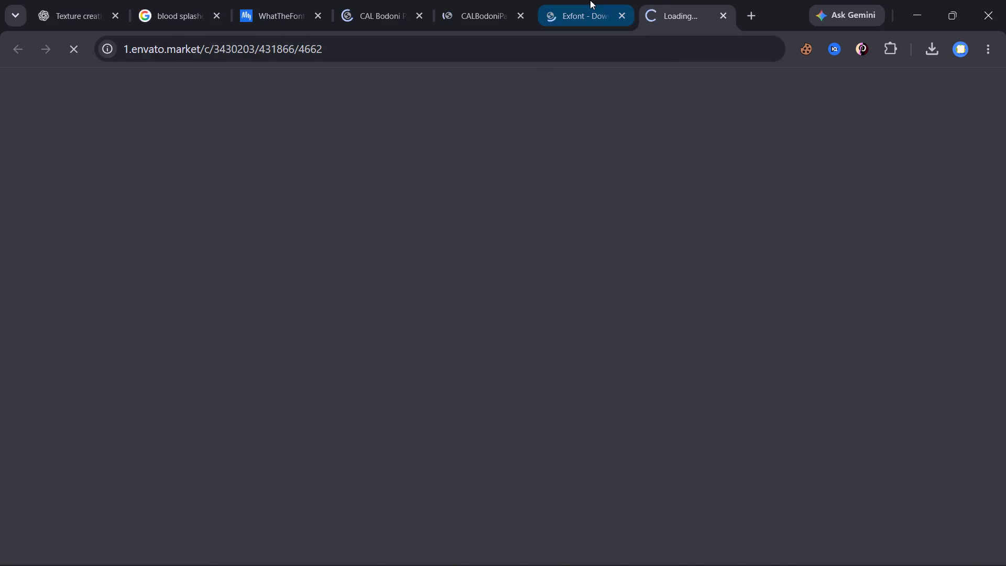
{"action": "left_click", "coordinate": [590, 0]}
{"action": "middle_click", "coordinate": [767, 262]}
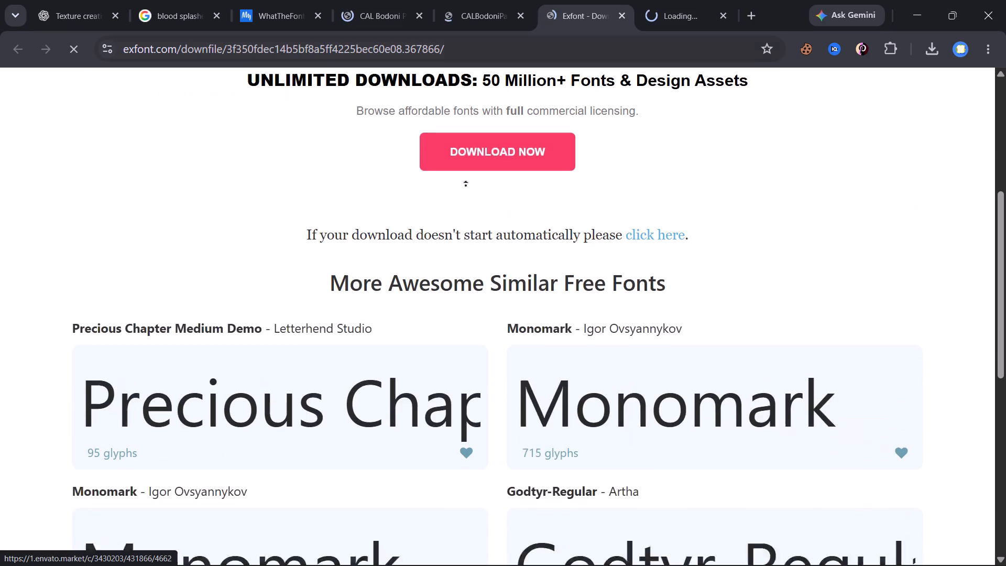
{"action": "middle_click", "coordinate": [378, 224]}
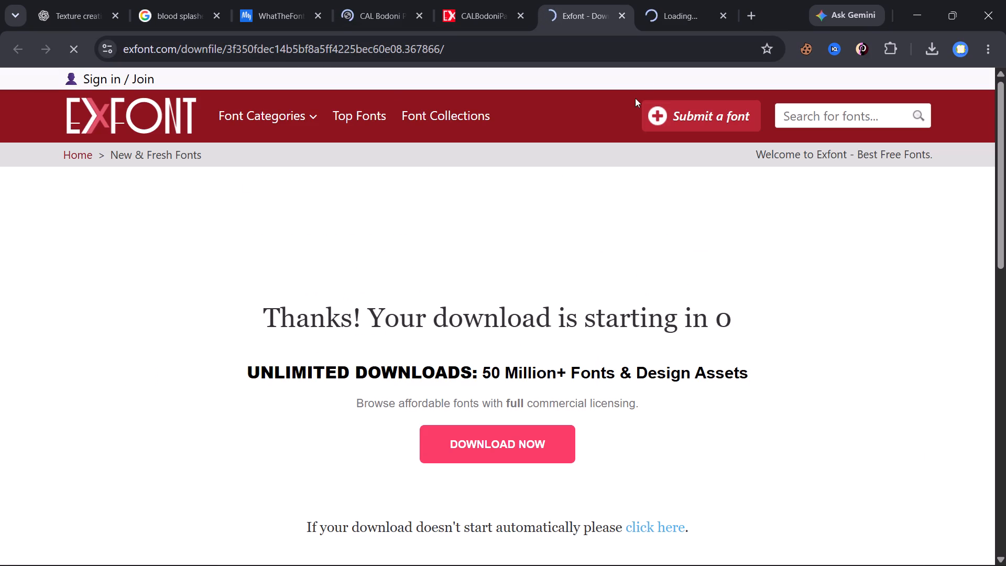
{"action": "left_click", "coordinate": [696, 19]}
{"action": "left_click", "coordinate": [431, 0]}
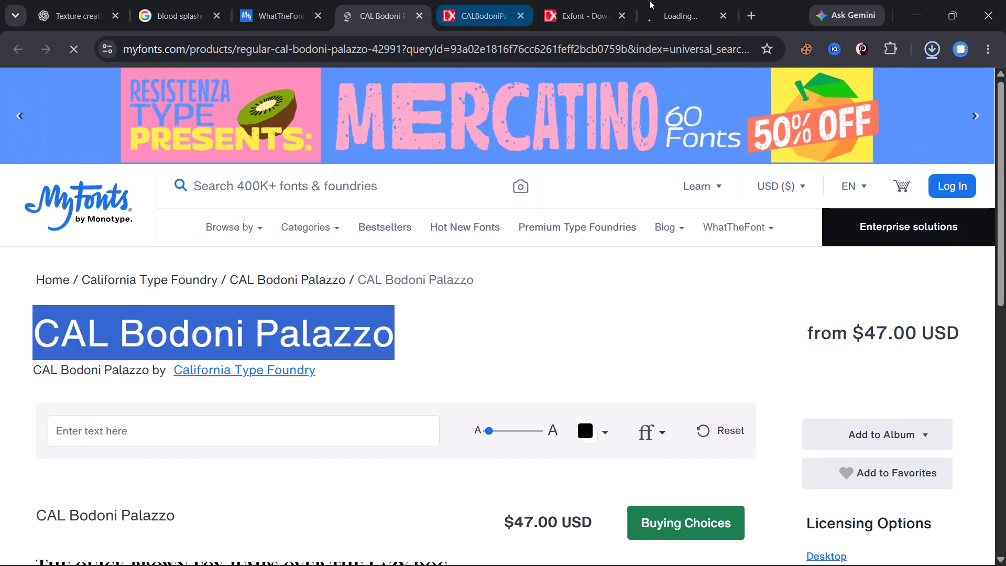
Go to the Downloads folder in File Explorer and extract the calbodonipalazzo-regular archive with WinRAR.
{"action": "left_click", "coordinate": [447, 554]}
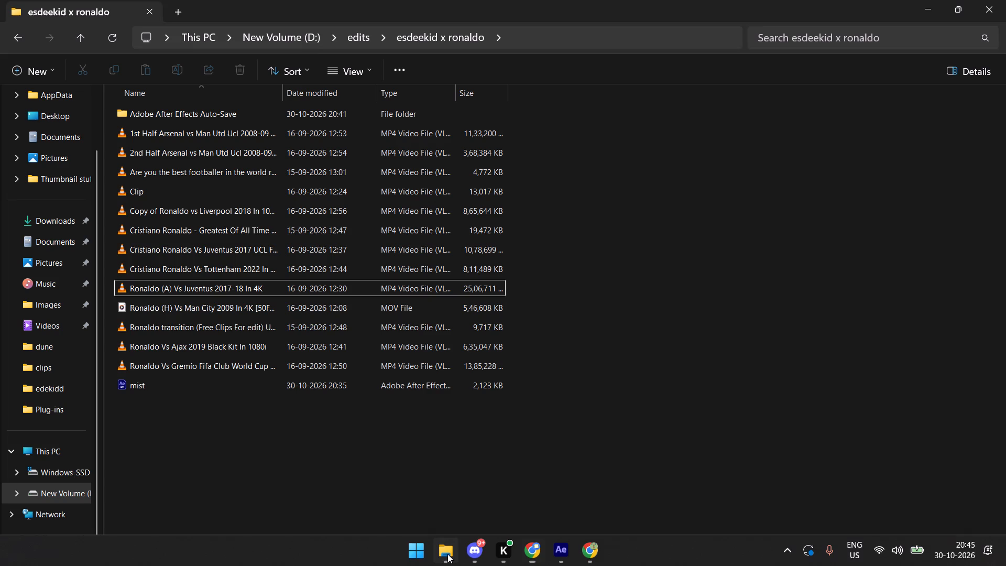
{"action": "left_click", "coordinate": [52, 225]}
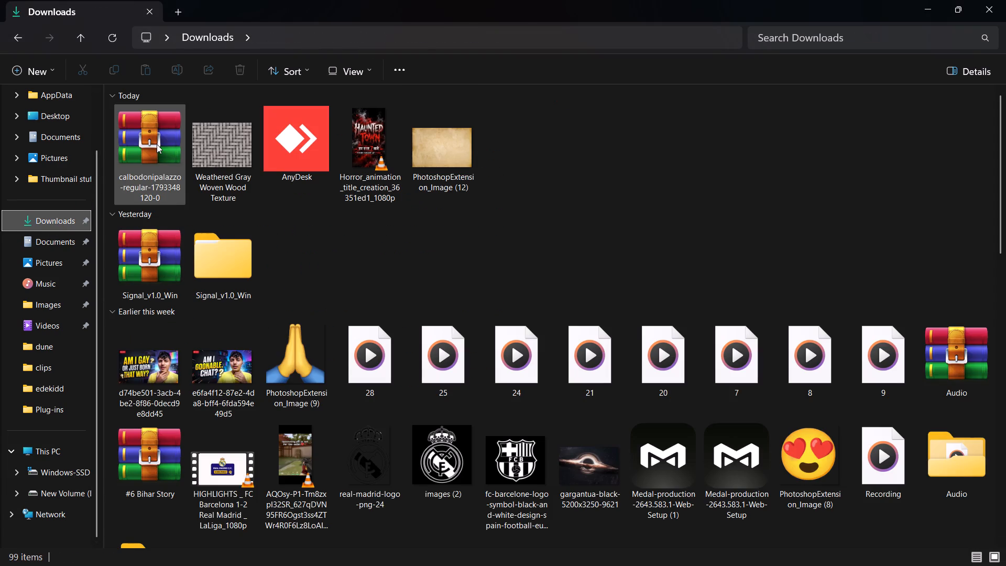
{"action": "right_click", "coordinate": [157, 144]}
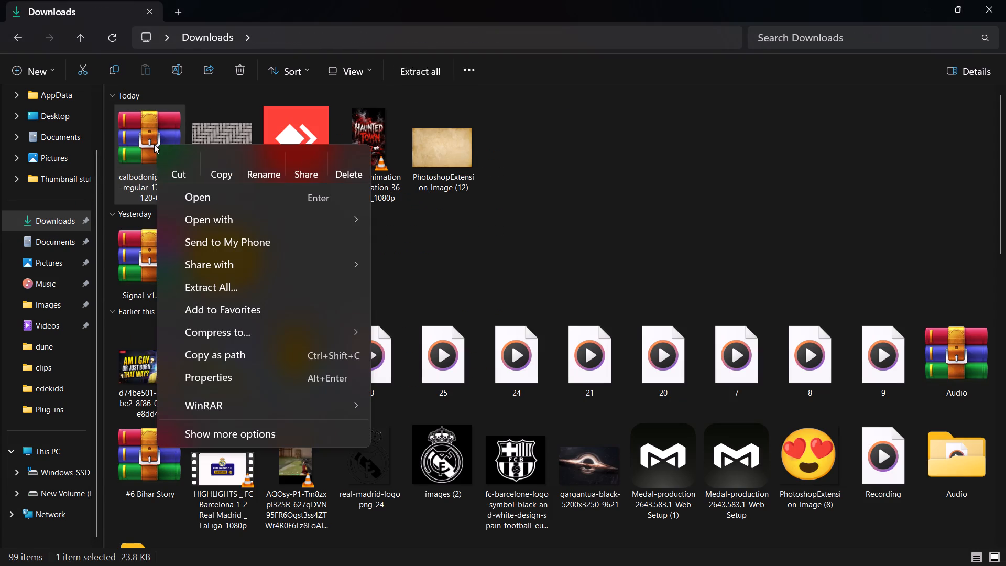
{"action": "left_click", "coordinate": [454, 435]}
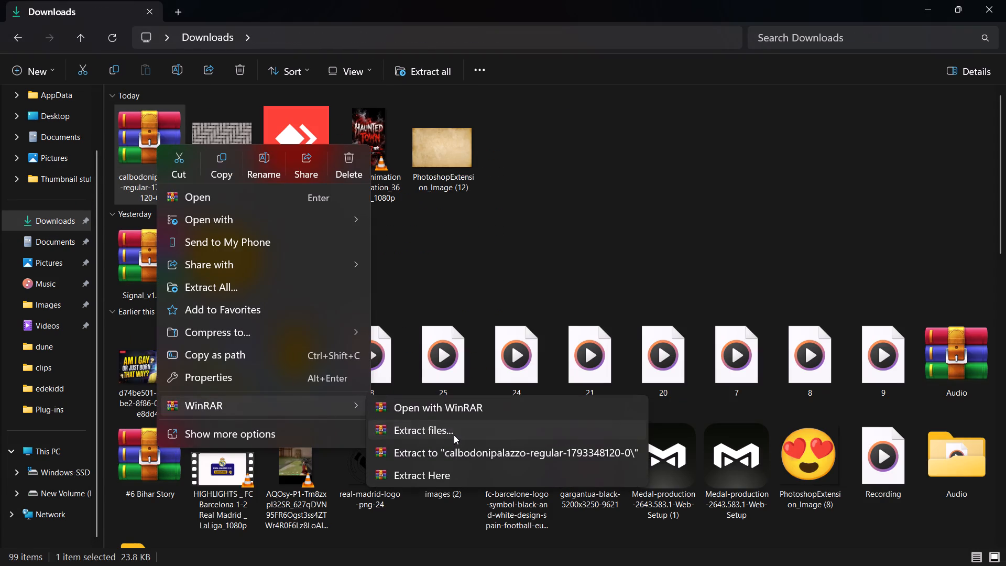
{"action": "left_click", "coordinate": [538, 424]}
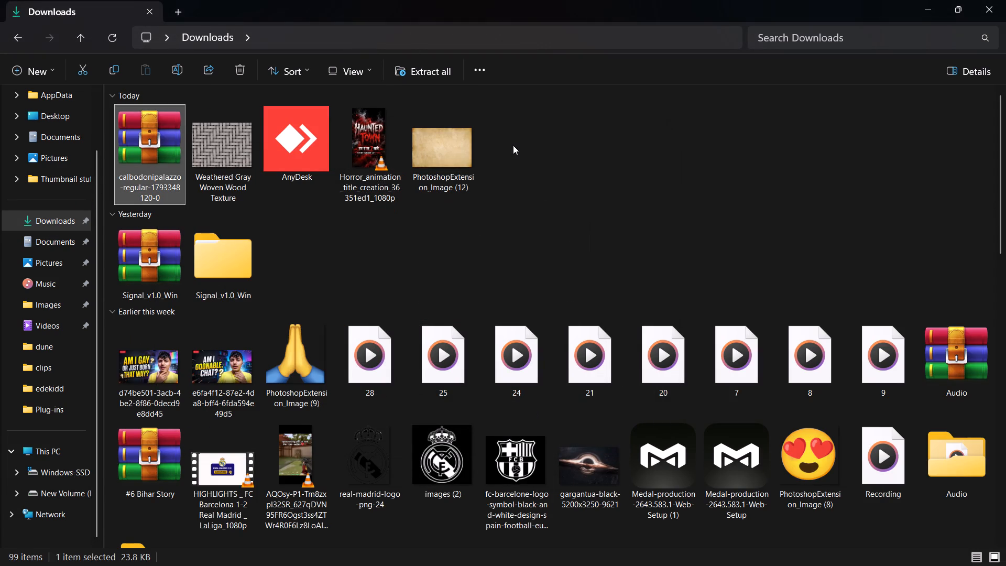
Open the extracted calbodonipalazzo-regular folder and install its California Type Foundry CAL Bodoni Palazzo OpenType font.
{"action": "double_click", "coordinate": [513, 145]}
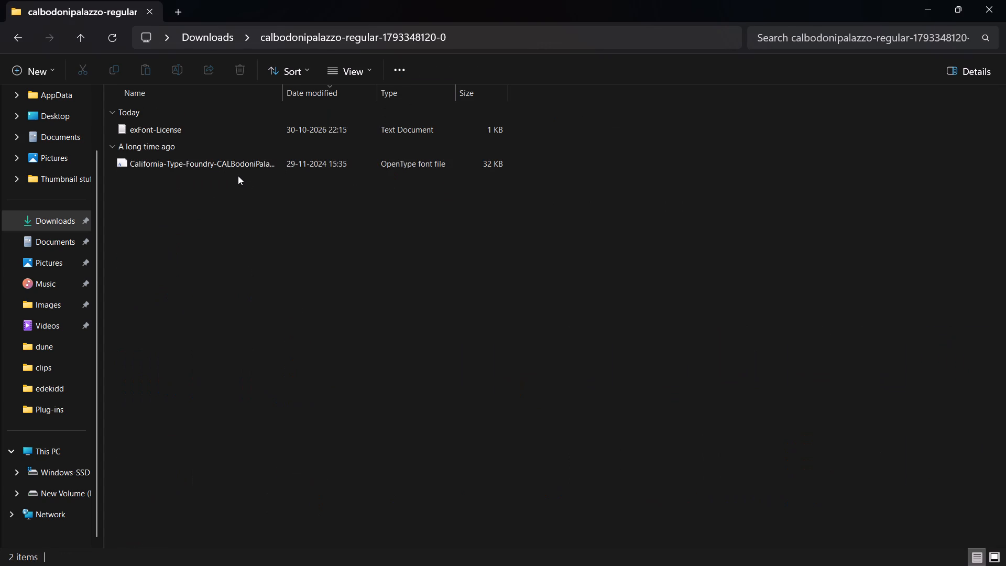
{"action": "double_click", "coordinate": [240, 165]}
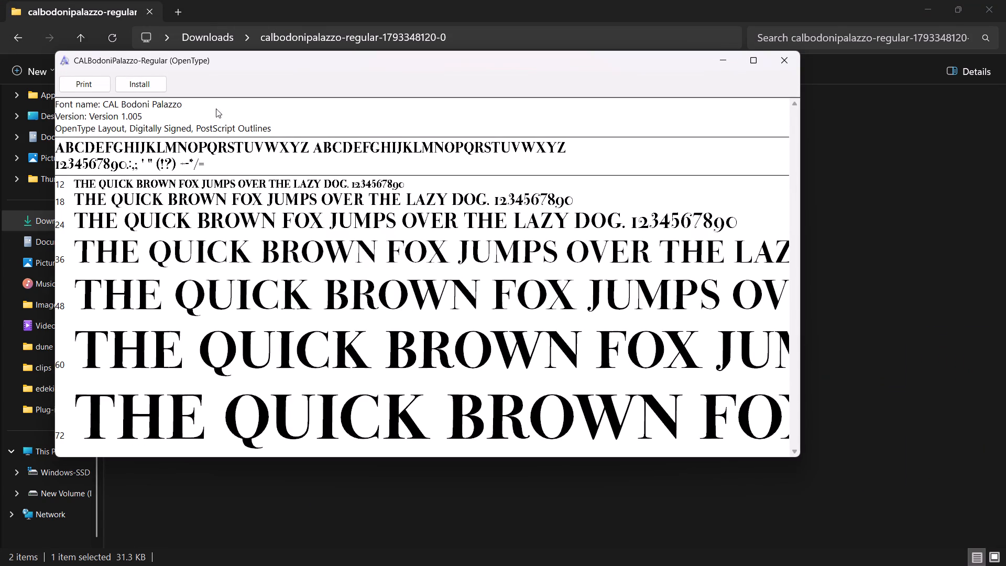
{"action": "left_click", "coordinate": [145, 90]}
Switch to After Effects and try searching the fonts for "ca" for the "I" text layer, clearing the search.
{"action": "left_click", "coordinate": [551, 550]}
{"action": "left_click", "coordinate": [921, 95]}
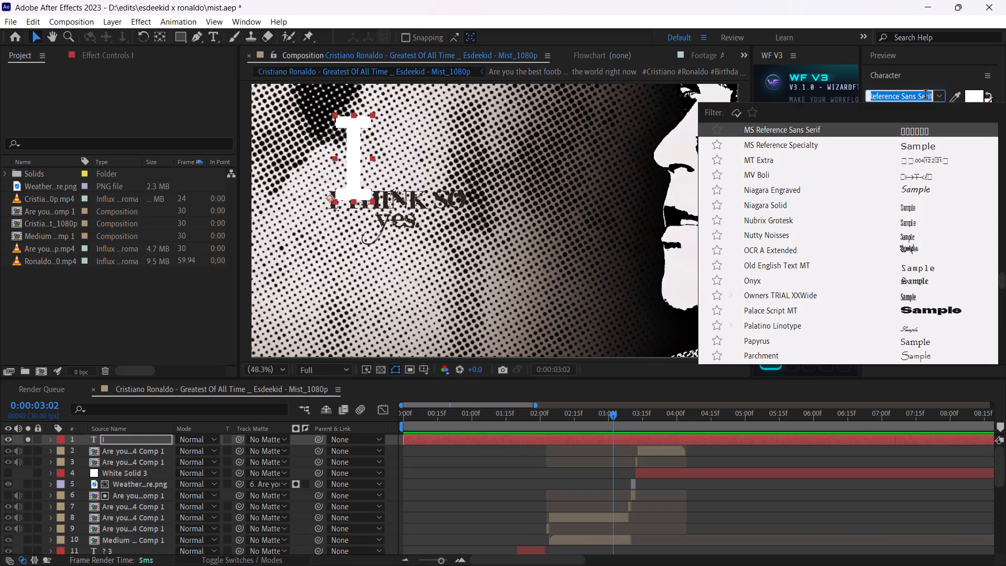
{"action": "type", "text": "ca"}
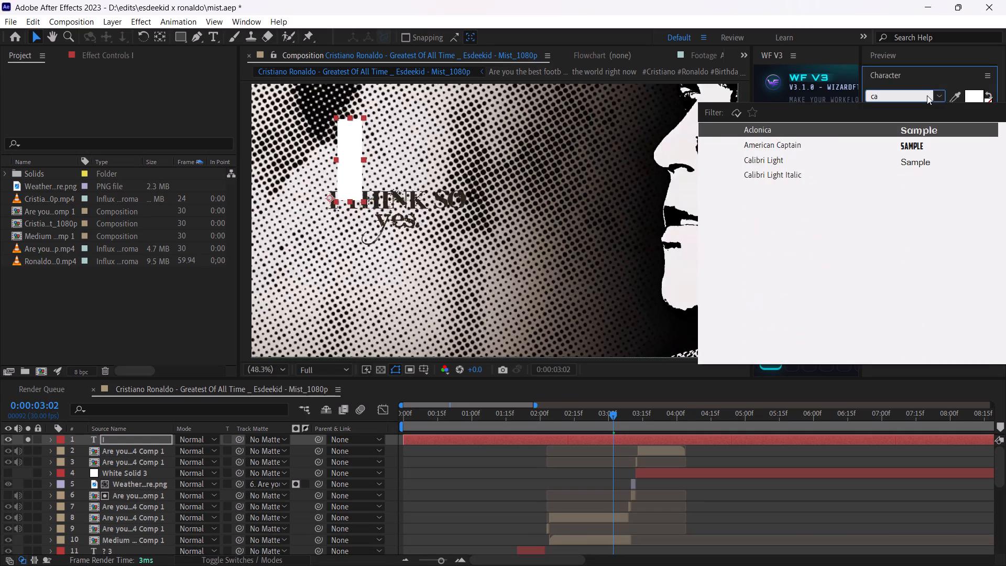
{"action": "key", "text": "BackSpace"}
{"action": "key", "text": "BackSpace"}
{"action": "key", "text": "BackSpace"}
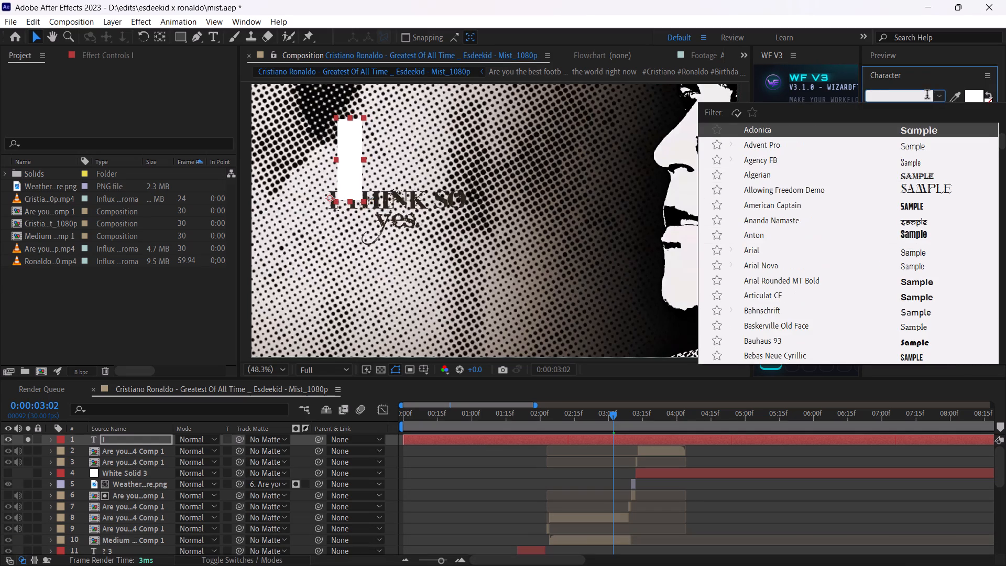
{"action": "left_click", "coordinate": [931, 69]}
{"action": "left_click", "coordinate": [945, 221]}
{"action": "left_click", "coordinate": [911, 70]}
Set the font of the "I" text layer to CAL Bodoni Palazzo.
{"action": "left_click", "coordinate": [922, 96]}
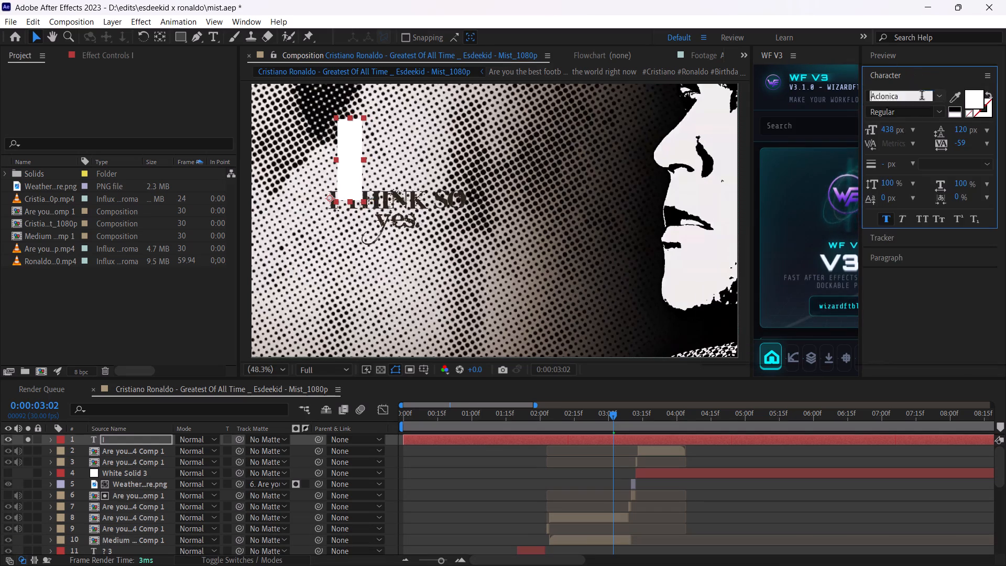
{"action": "type", "text": "ca"}
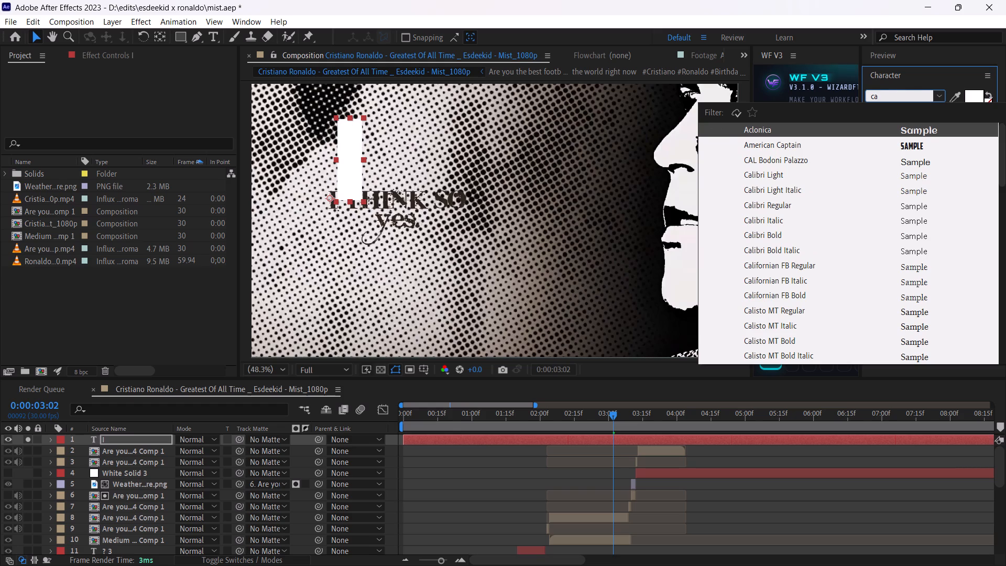
{"action": "key", "text": "l"}
{"action": "key", "text": "Return"}
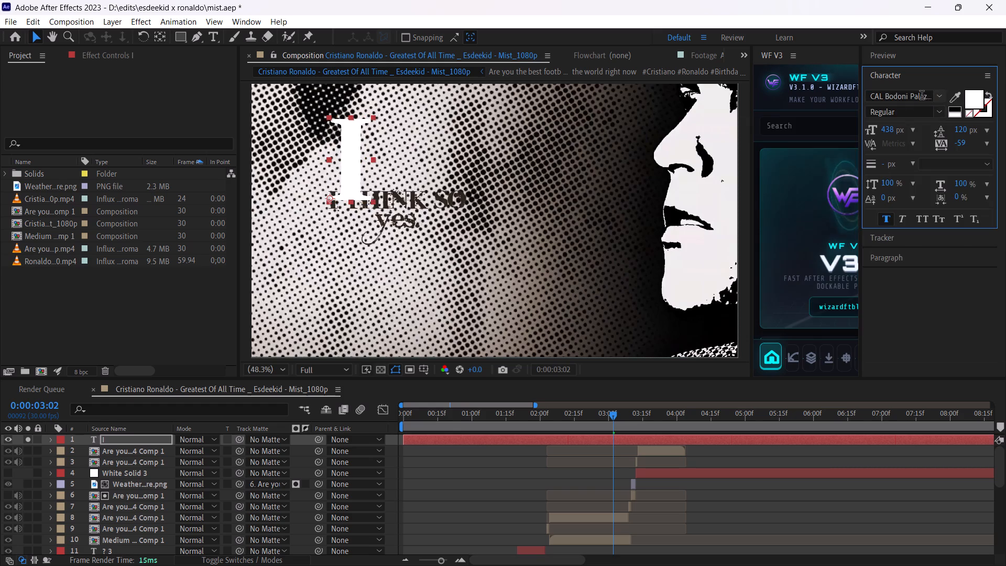
Sample the dark brown of the reference "I THINK SO" lettering as the "I" layer's fill colour.
{"action": "left_click", "coordinate": [956, 99]}
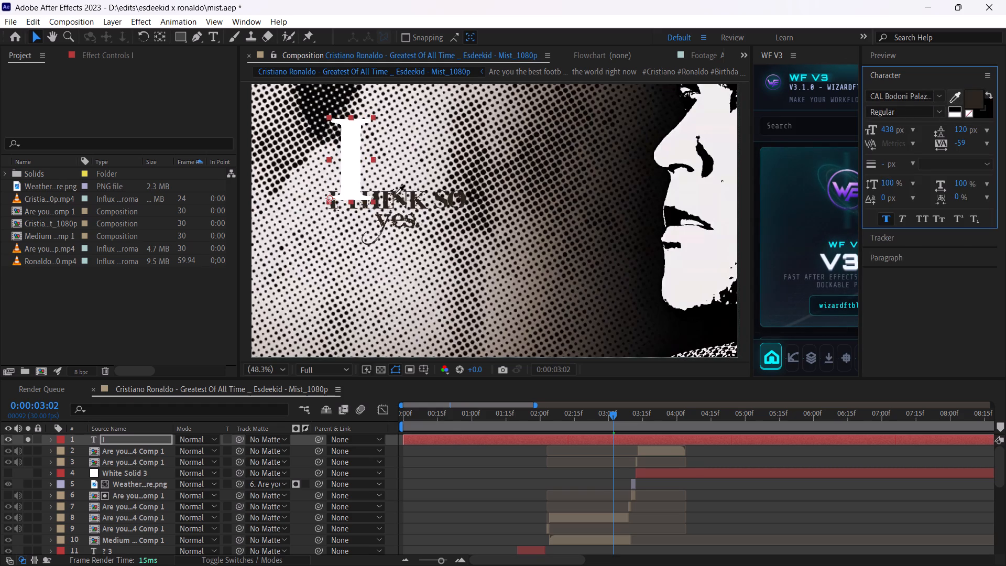
{"action": "left_click", "coordinate": [395, 195]}
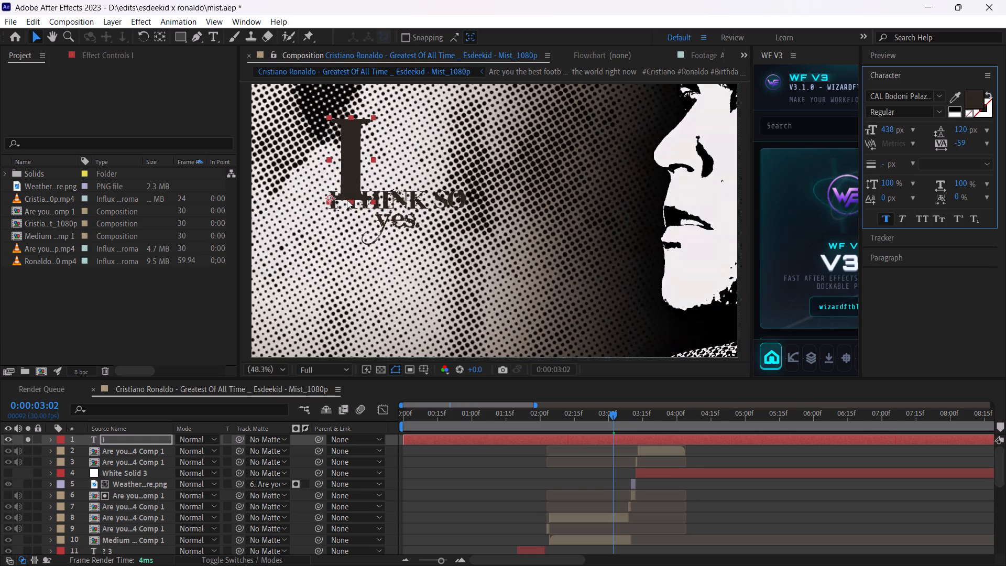
Centre the "I" layer in the composition with the WF V3 alignment tool and scale it to 41%.
{"action": "left_click", "coordinate": [841, 357]}
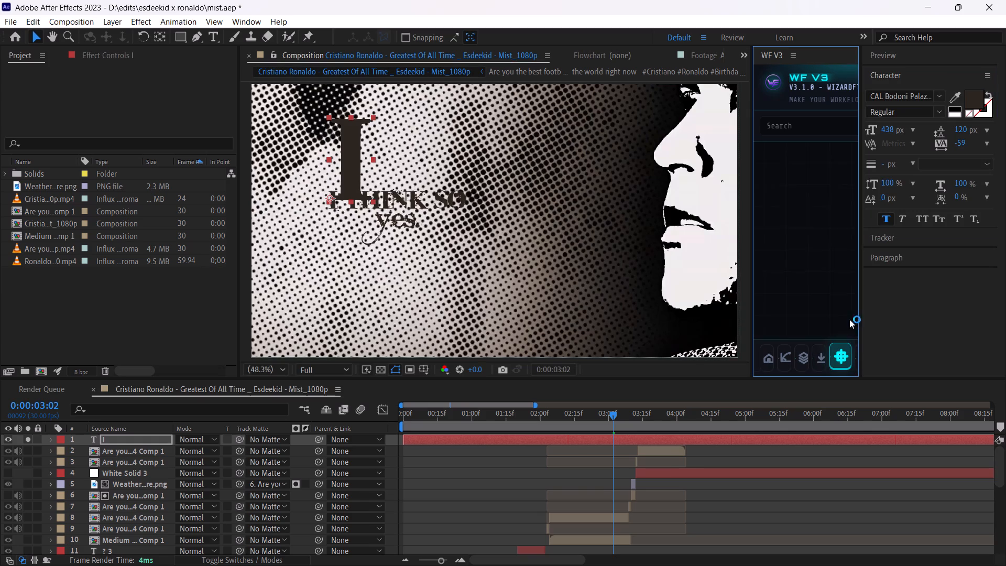
{"action": "left_click", "coordinate": [843, 199]}
{"action": "key", "text": "s"}
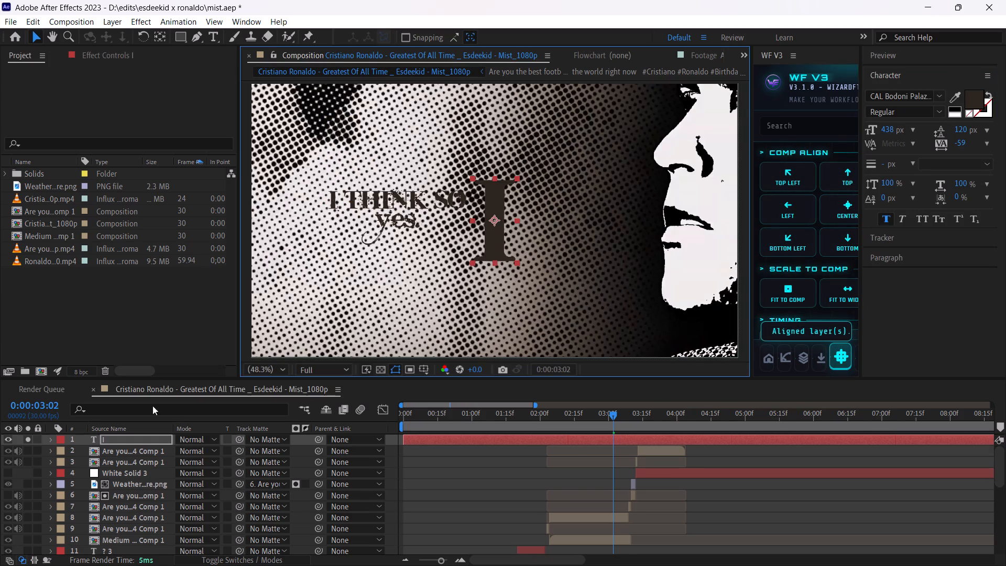
{"action": "left_click_drag", "start_coordinate": [213, 448], "coordinate": [178, 451]}
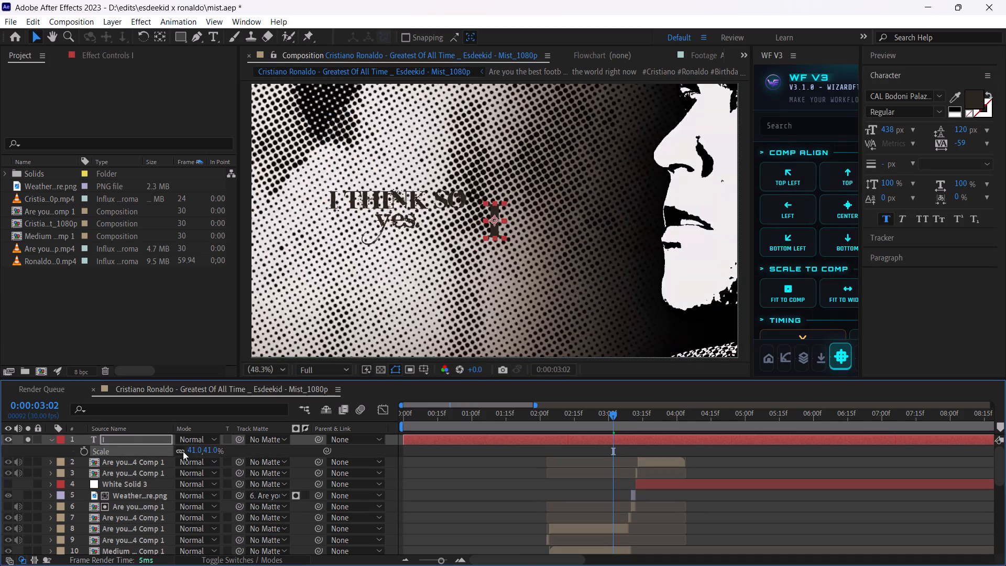
Move the "I" layer over the first letter of the reference "I THINK SO" text.
{"action": "key", "text": "p"}
{"action": "left_click_drag", "start_coordinate": [206, 451], "coordinate": [57, 441]}
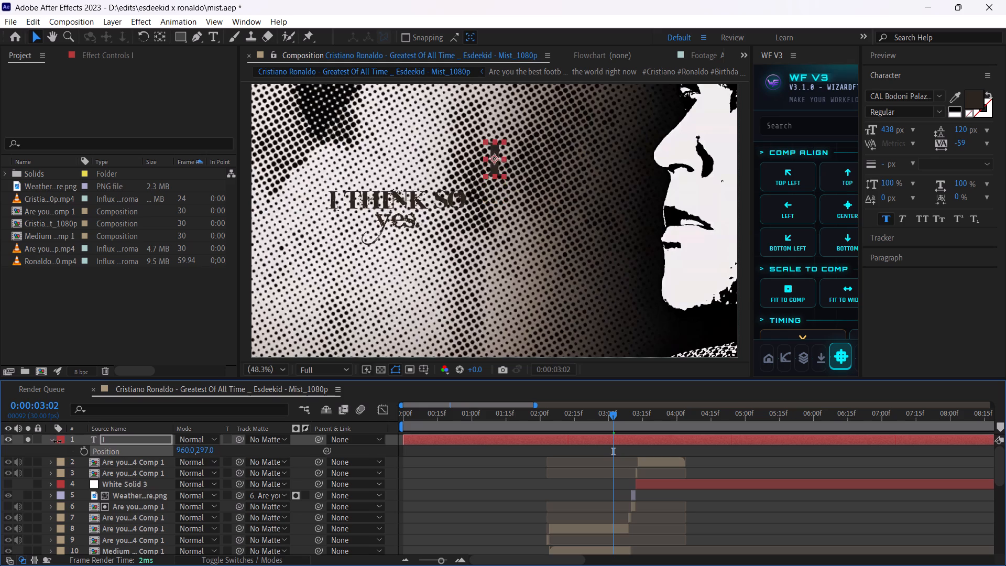
{"action": "left_click_drag", "start_coordinate": [57, 441], "coordinate": [146, 439]}
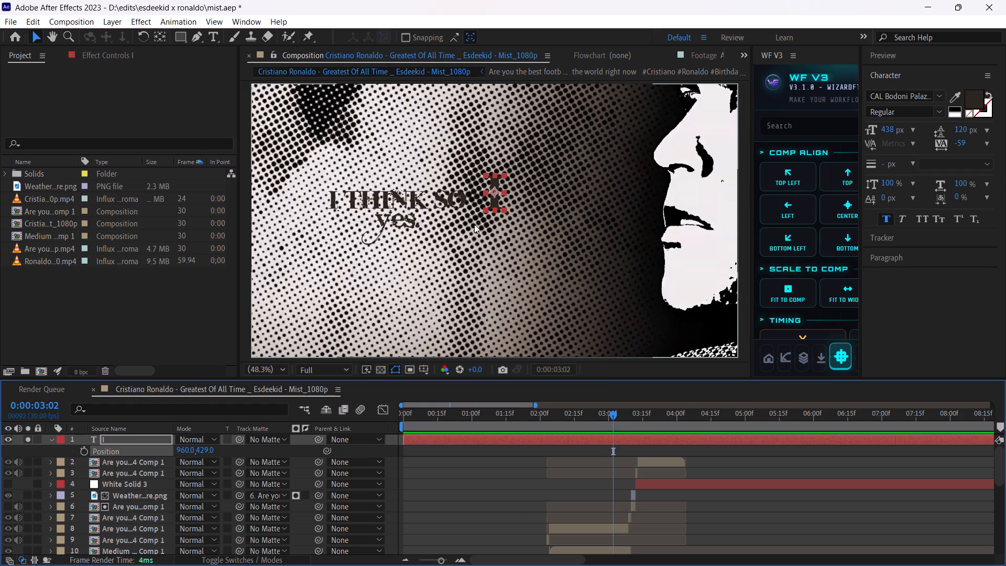
{"action": "scroll", "coordinate": [474, 224], "scroll_direction": "up", "scroll_amount": 3}
{"action": "scroll", "coordinate": [474, 224], "scroll_direction": "down", "scroll_amount": 5}
{"action": "scroll", "coordinate": [474, 224], "scroll_direction": "up", "scroll_amount": 4}
{"action": "scroll", "coordinate": [474, 224], "scroll_direction": "down", "scroll_amount": 1}
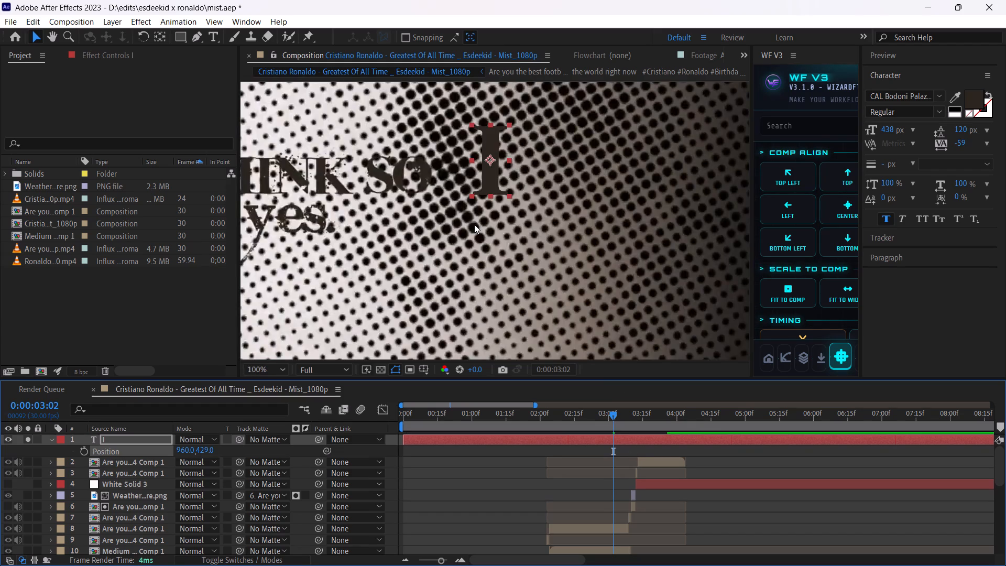
{"action": "scroll", "coordinate": [474, 224], "scroll_direction": "down", "scroll_amount": 1}
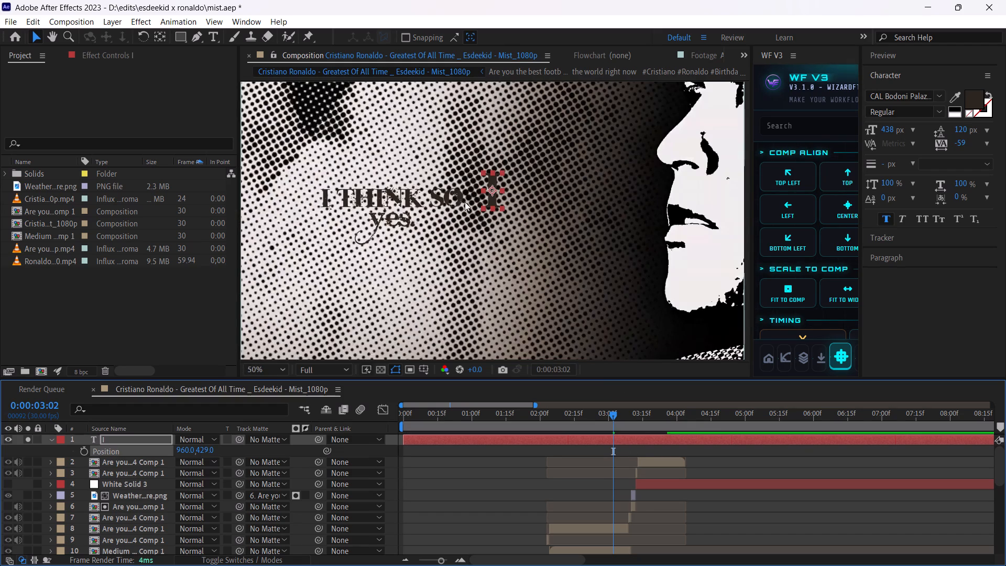
{"action": "middle_click_drag", "start_coordinate": [480, 266], "coordinate": [529, 237]}
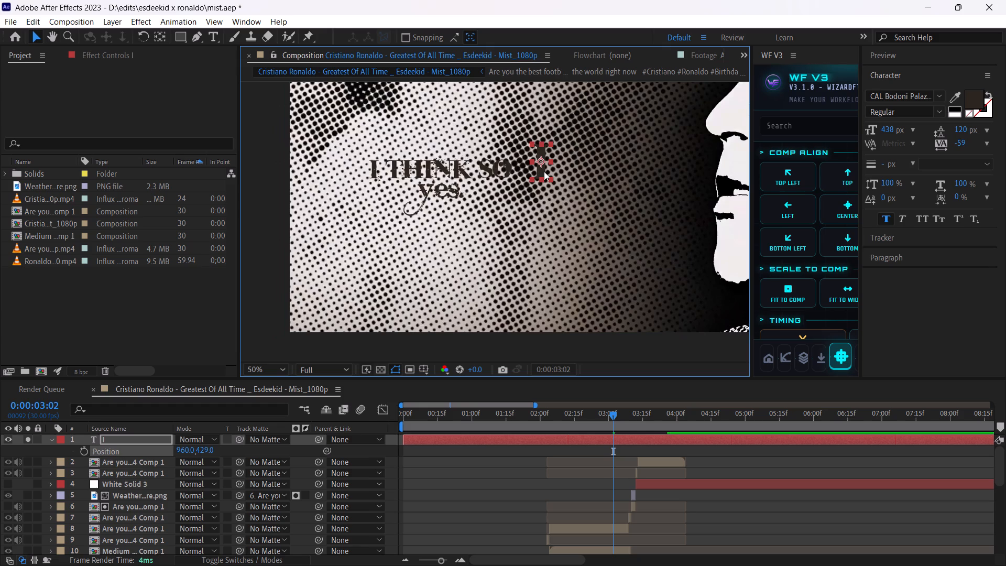
{"action": "left_click_drag", "start_coordinate": [544, 171], "coordinate": [380, 173]}
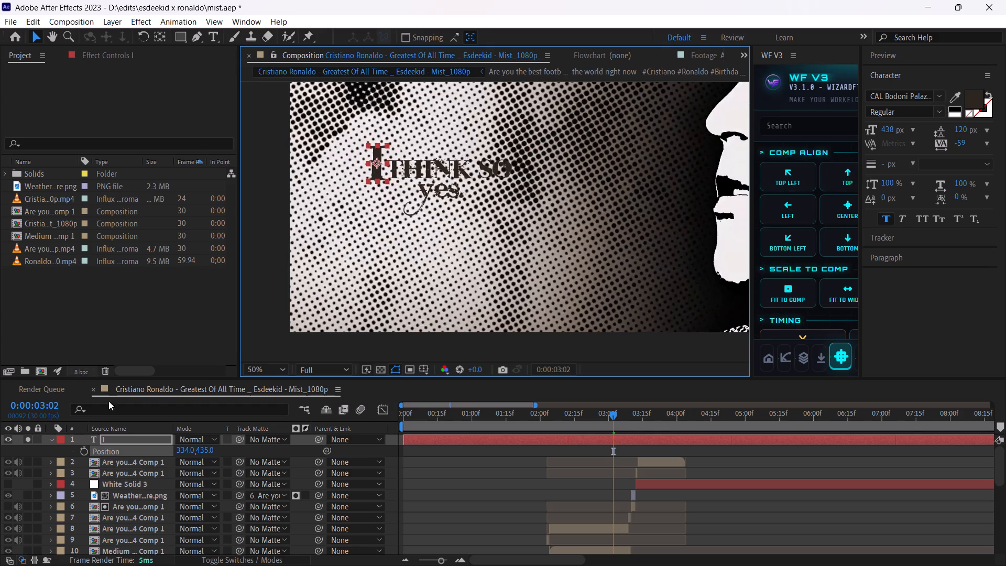
{"action": "scroll", "coordinate": [362, 262], "scroll_direction": "up", "scroll_amount": 1}
{"action": "middle_click_drag", "start_coordinate": [356, 219], "coordinate": [496, 299]}
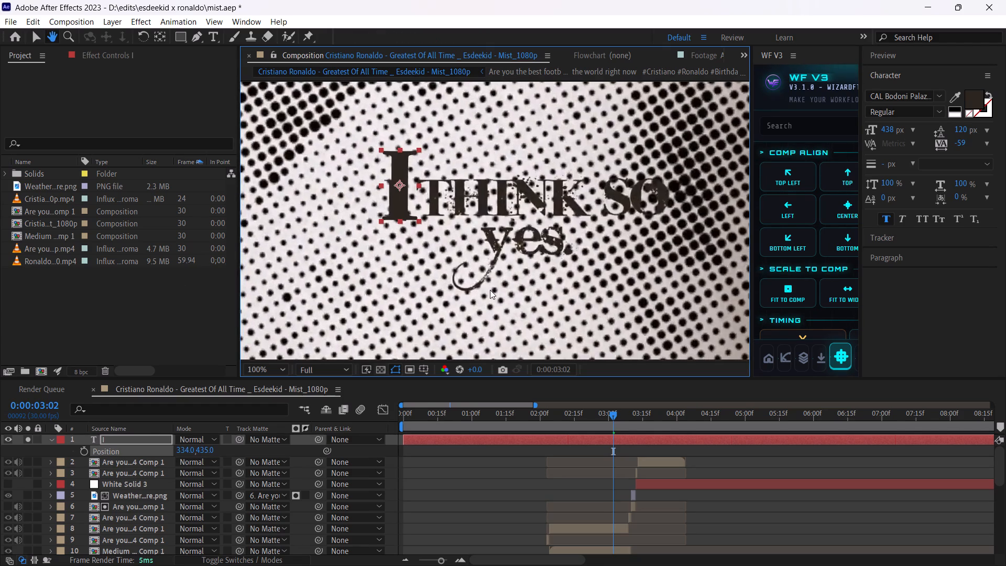
{"action": "left_click", "coordinate": [406, 207]}
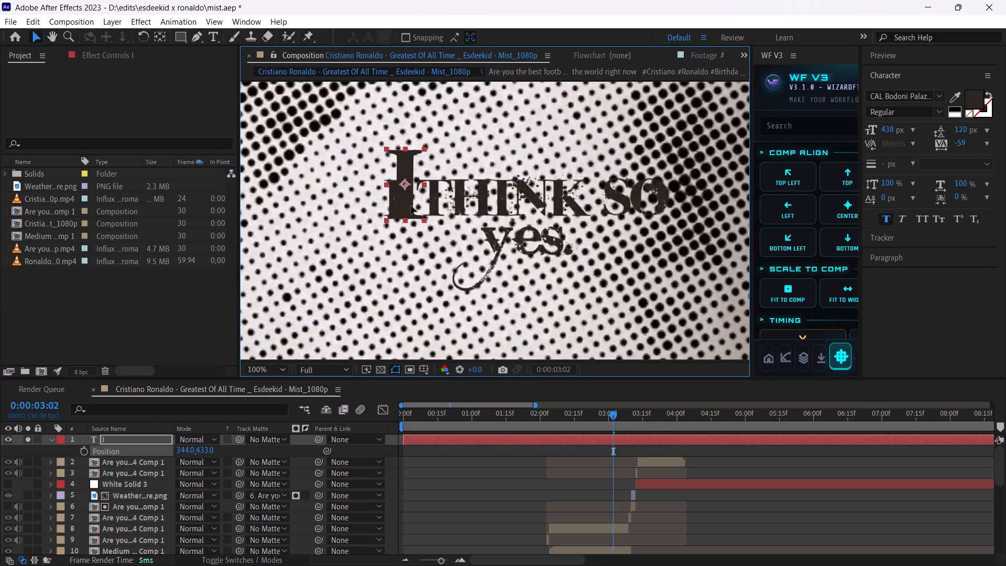
Reduce the "I" layer's scale to 18% and reposition it over the reference "I".
{"action": "key", "text": "s"}
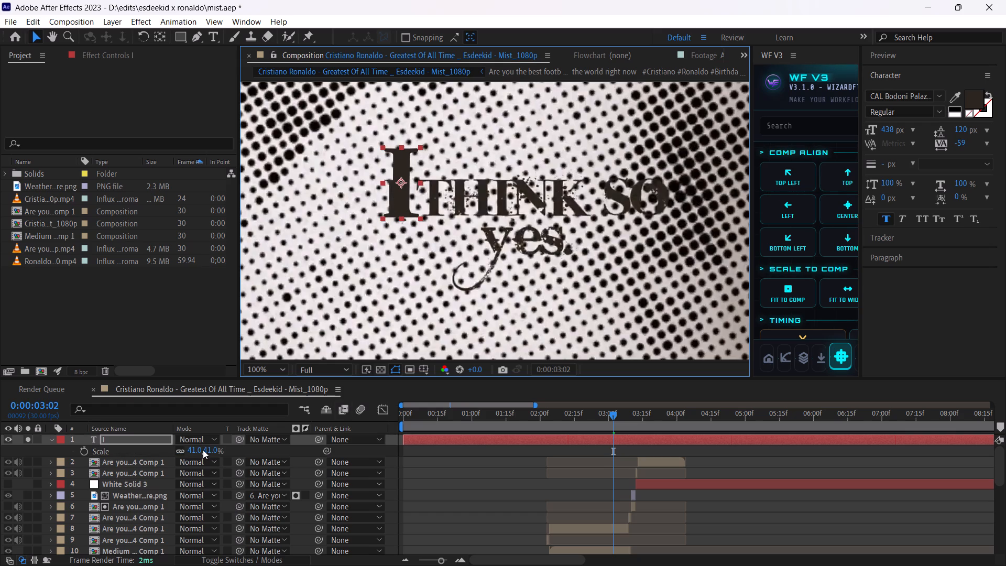
{"action": "left_click", "coordinate": [203, 450]}
{"action": "left_click_drag", "start_coordinate": [208, 448], "coordinate": [196, 451]}
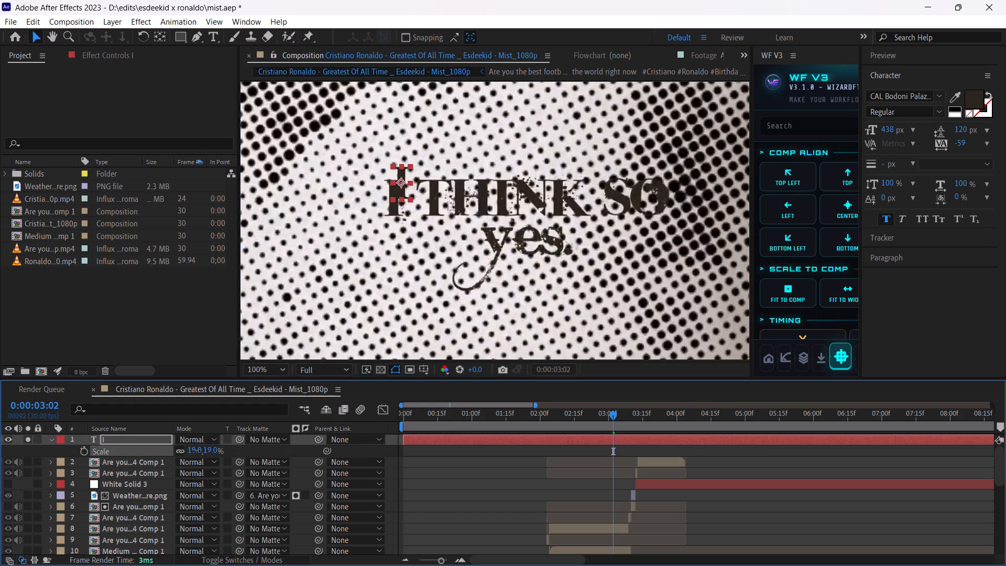
{"action": "left_click_drag", "start_coordinate": [196, 451], "coordinate": [199, 450]}
{"action": "scroll", "coordinate": [491, 170], "scroll_direction": "up", "scroll_amount": 1}
{"action": "middle_click_drag", "start_coordinate": [341, 271], "coordinate": [432, 254]}
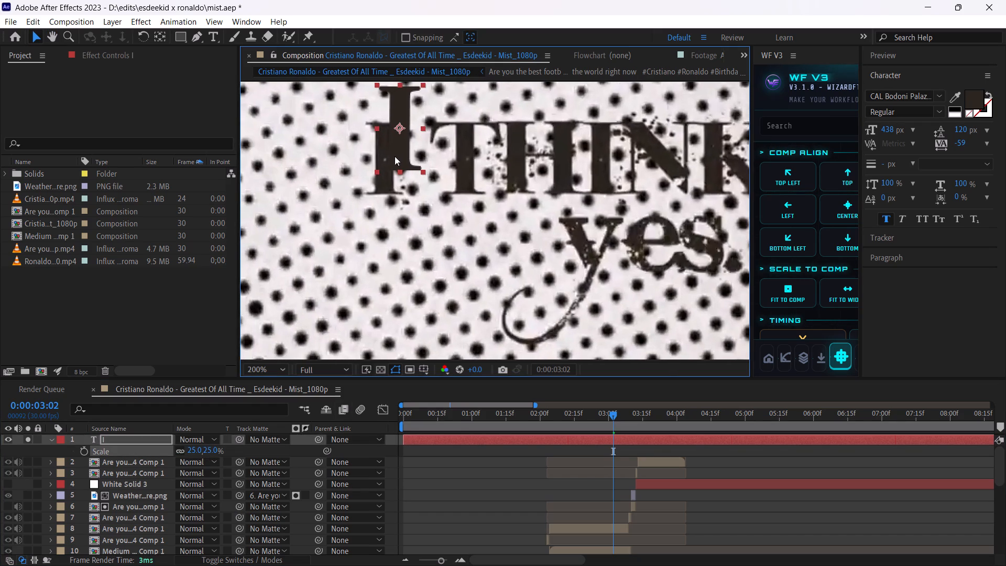
{"action": "left_click_drag", "start_coordinate": [401, 151], "coordinate": [384, 176]}
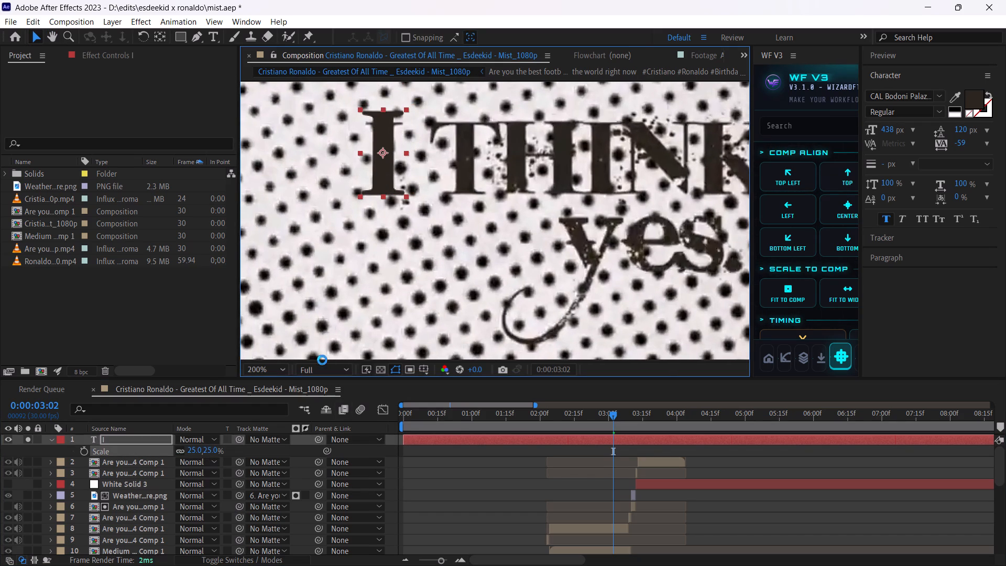
{"action": "left_click", "coordinate": [211, 451]}
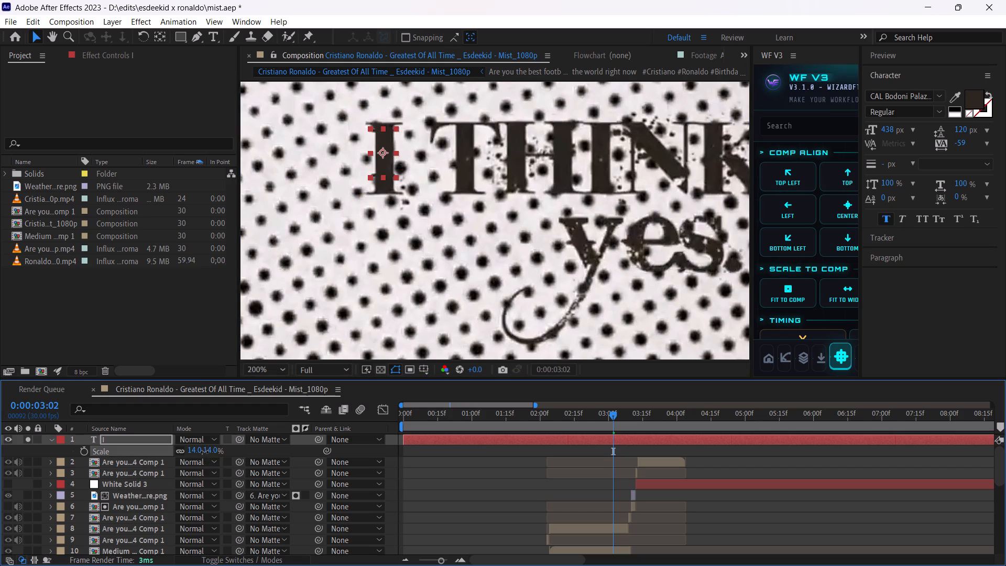
{"action": "left_click_drag", "start_coordinate": [381, 158], "coordinate": [381, 168]}
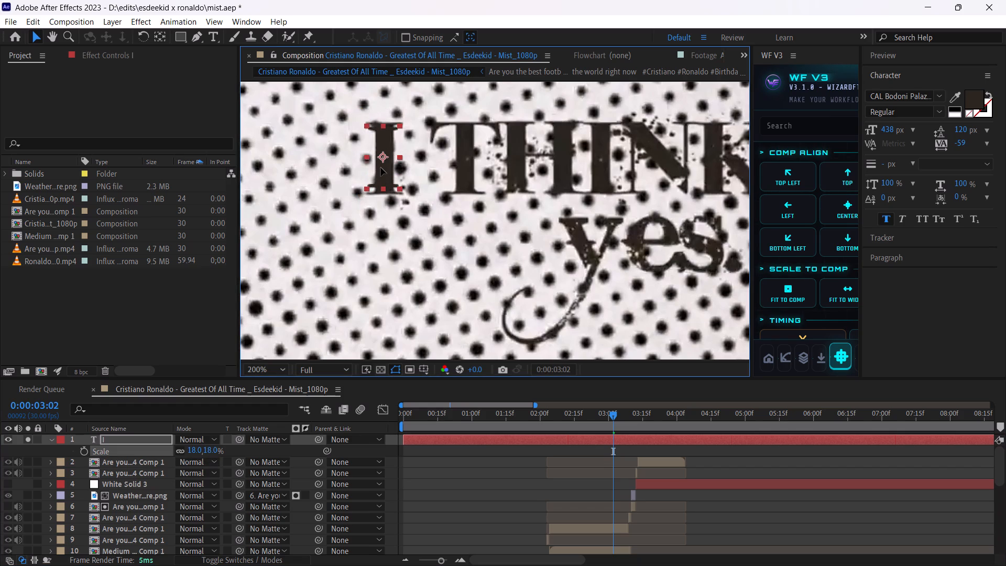
{"action": "left_click_drag", "start_coordinate": [381, 168], "coordinate": [381, 169]}
{"action": "left_click", "coordinate": [203, 452]}
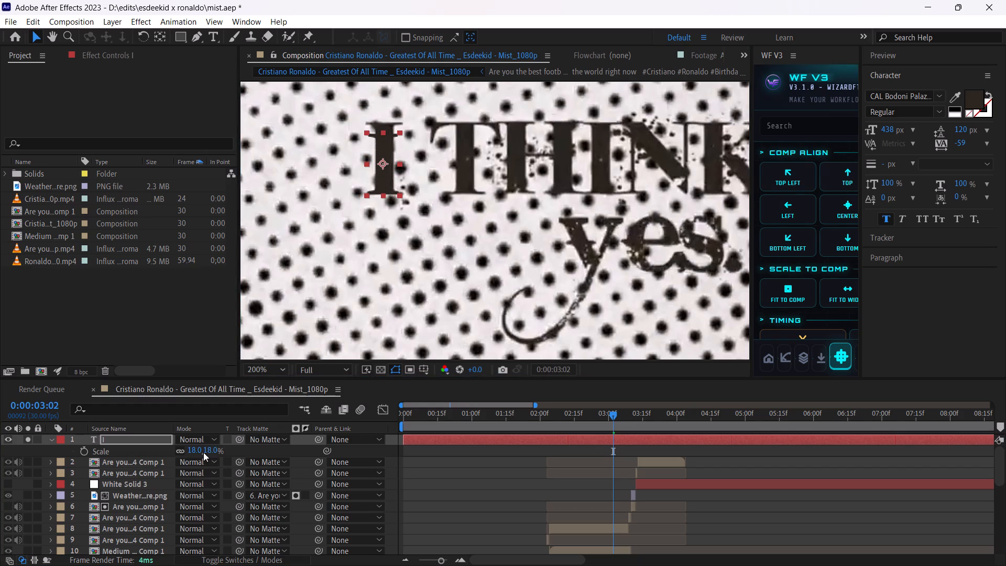
{"action": "left_click", "coordinate": [215, 444]}
Refine the "I" layer's scale to 22% and nudge it to line up with the reference letter.
{"action": "left_click", "coordinate": [194, 450]}
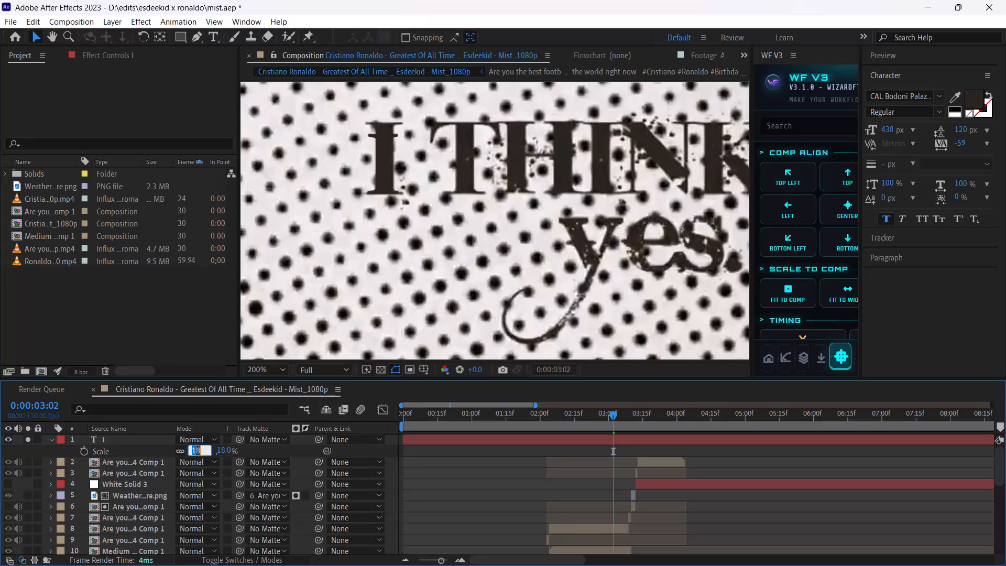
{"action": "key", "text": "2"}
{"action": "key", "text": "3"}
{"action": "left_click", "coordinate": [251, 452]}
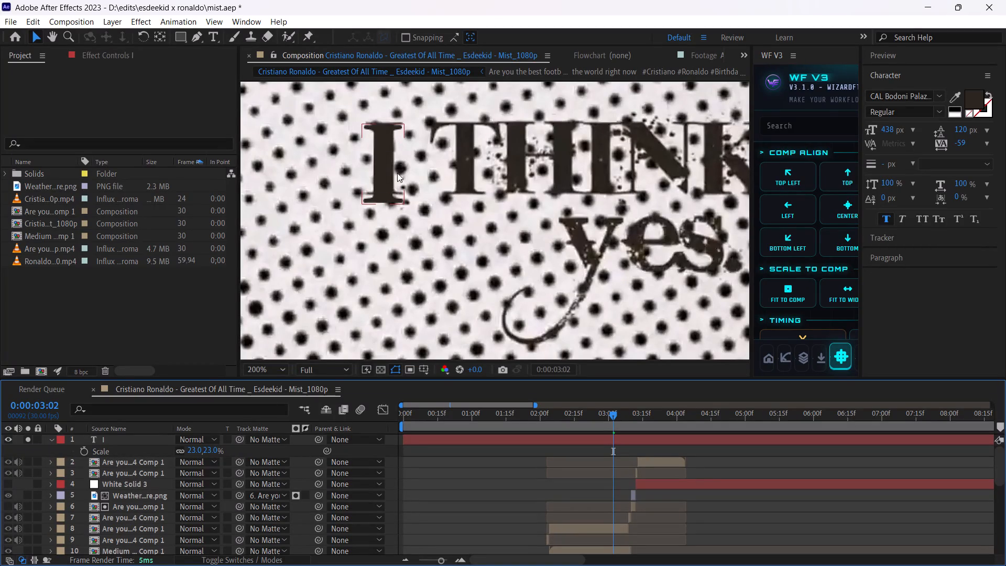
{"action": "left_click_drag", "start_coordinate": [384, 157], "coordinate": [385, 150]}
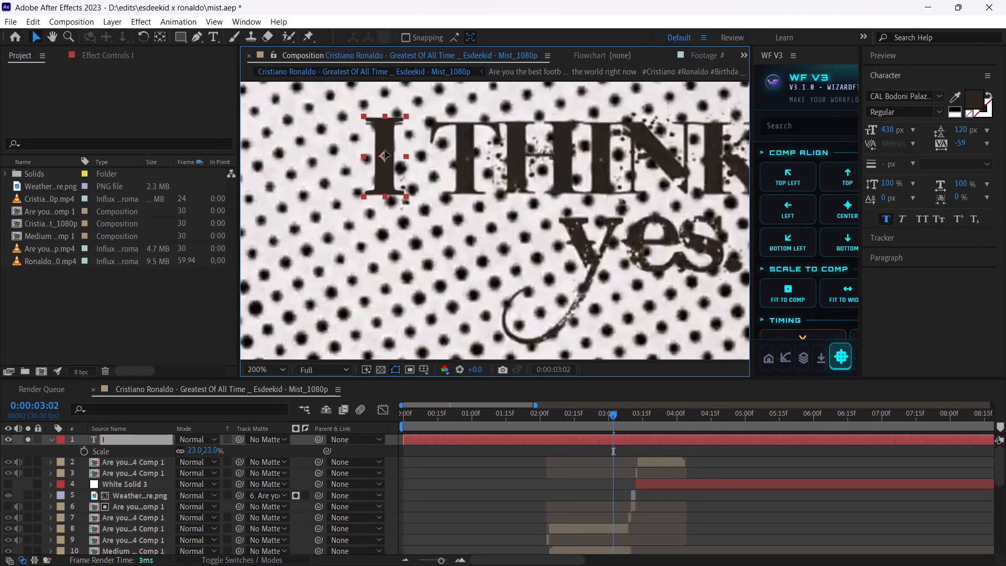
{"action": "left_click_drag", "start_coordinate": [385, 150], "coordinate": [385, 148]}
{"action": "left_click", "coordinate": [198, 447]}
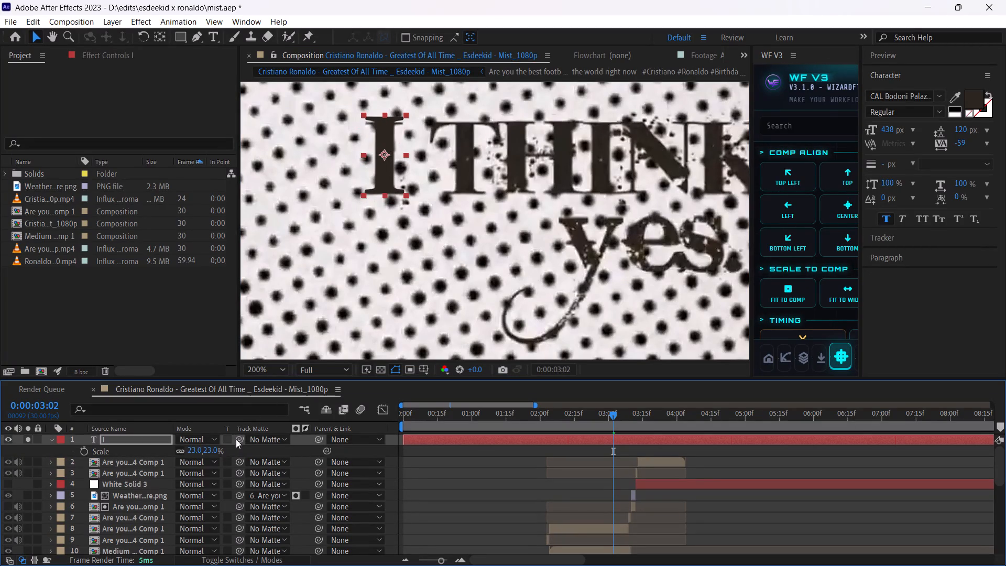
{"action": "key", "text": "2"}
{"action": "key", "text": "2"}
{"action": "left_click", "coordinate": [389, 176]}
{"action": "left_click", "coordinate": [388, 169]}
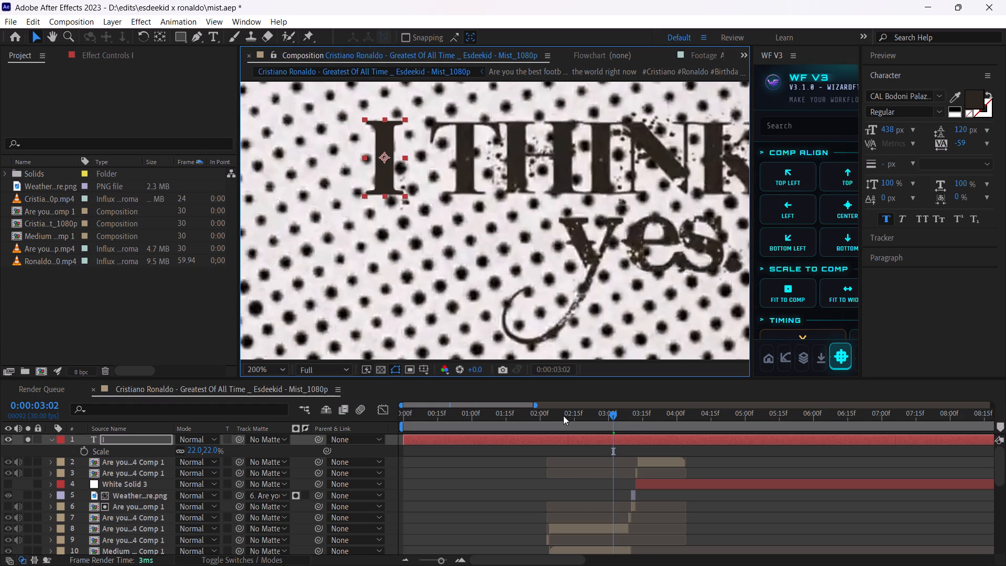
Split the "I" layer at 0:00:02:05, where the reference "I" first appears, and delete the earlier part.
{"action": "left_click_drag", "start_coordinate": [603, 411], "coordinate": [579, 414]}
{"action": "middle_click_drag", "start_coordinate": [473, 235], "coordinate": [613, 230]}
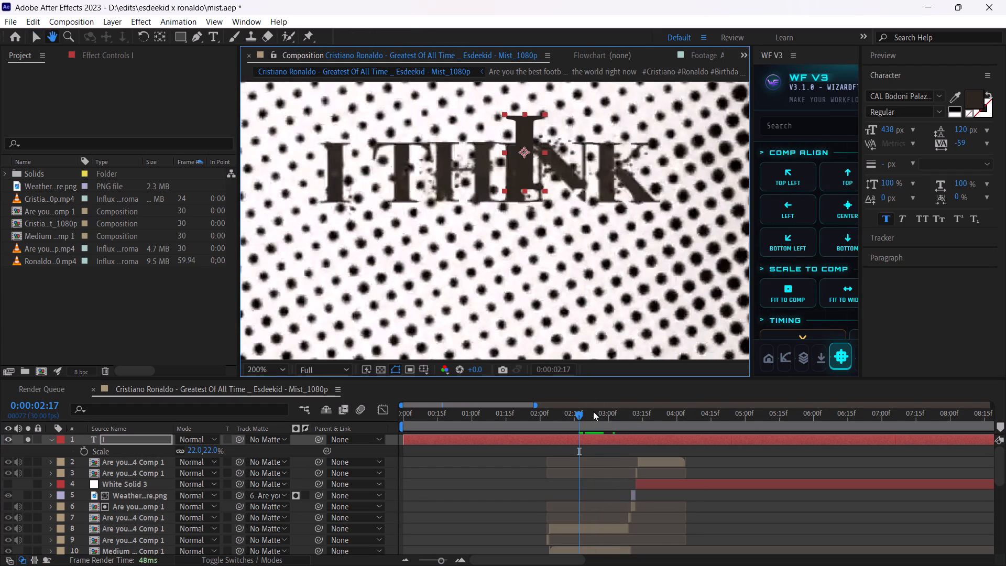
{"action": "left_click_drag", "start_coordinate": [578, 414], "coordinate": [557, 420]}
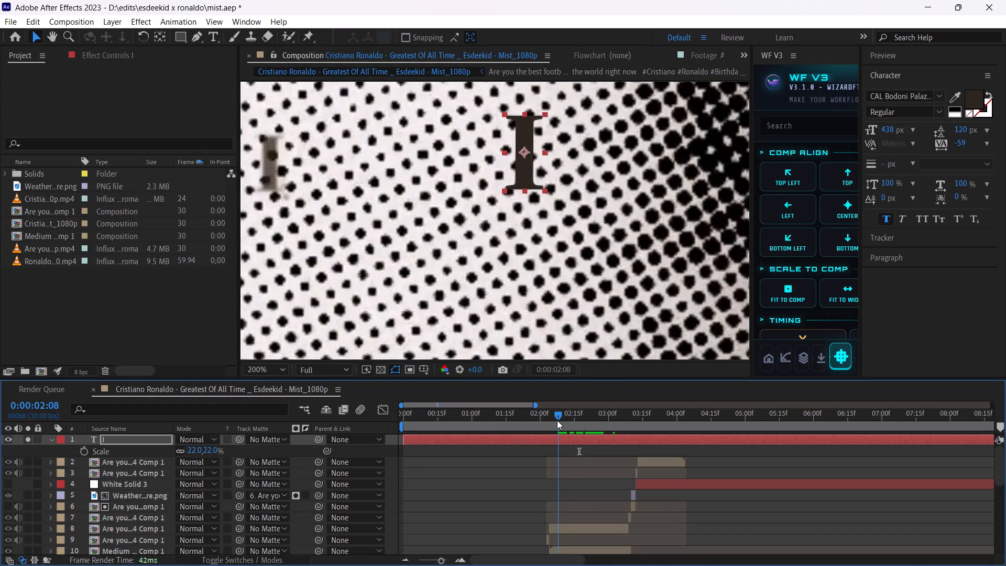
{"action": "left_click_drag", "start_coordinate": [557, 420], "coordinate": [556, 422]}
{"action": "left_click_drag", "start_coordinate": [556, 422], "coordinate": [563, 418]}
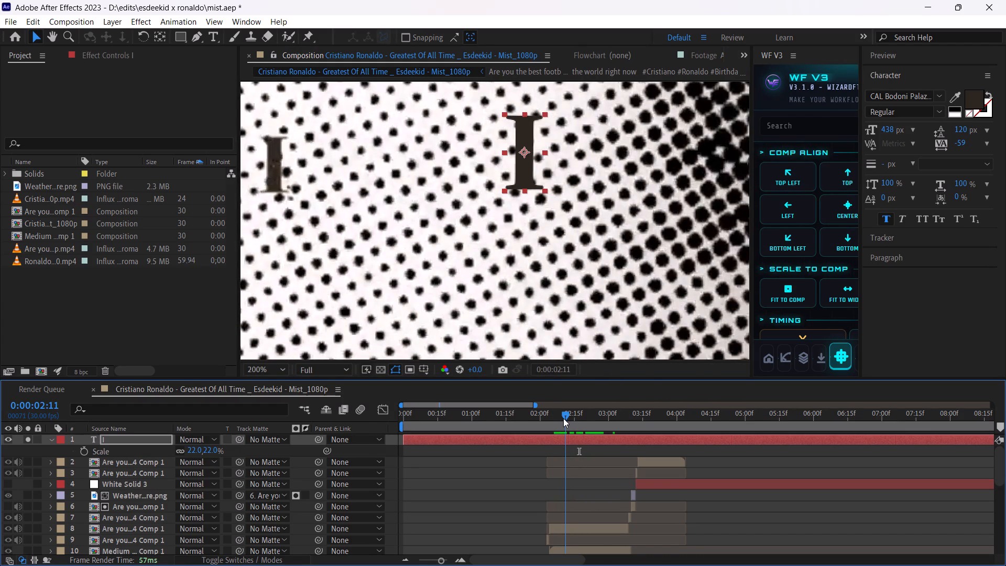
{"action": "left_click_drag", "start_coordinate": [563, 418], "coordinate": [550, 422]}
{"action": "key", "text": "ctrl+shift+d"}
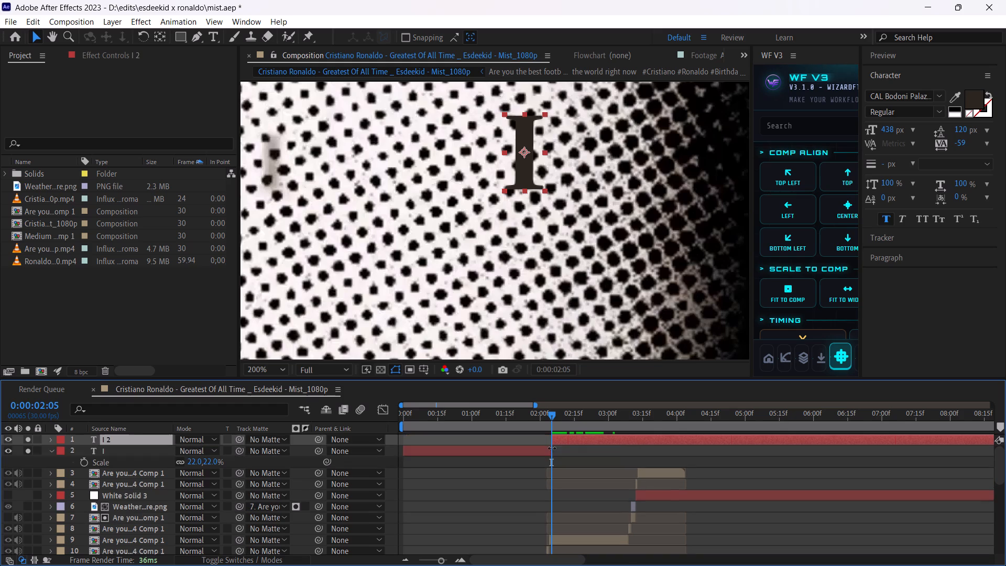
{"action": "left_click", "coordinate": [545, 451]}
{"action": "key", "text": "Delete"}
Start position keyframes on the "I" layer at 0:00:02:05 and place it at 82.5, 464 over the reference letter.
{"action": "left_click", "coordinate": [584, 438]}
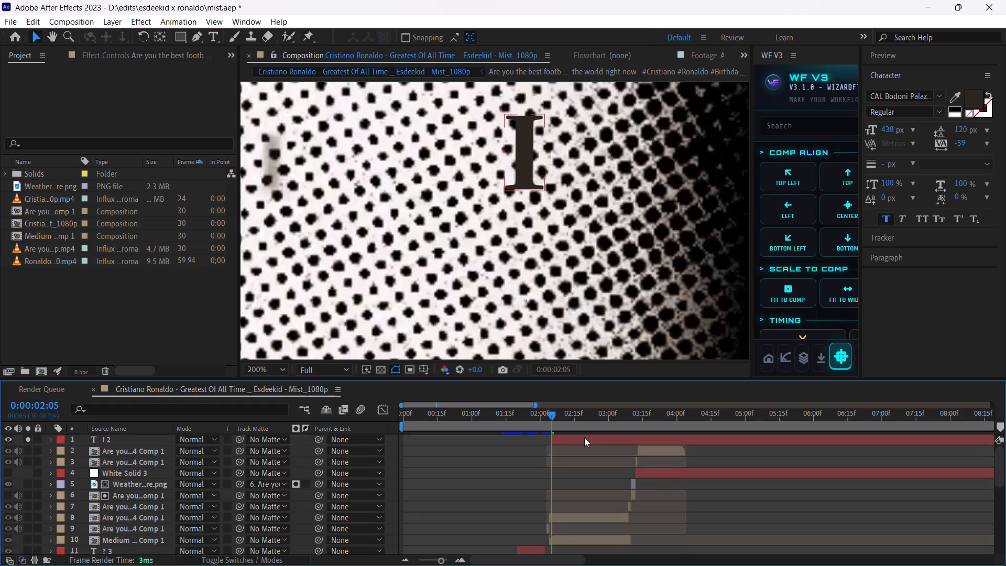
{"action": "key", "text": "p"}
{"action": "left_click_drag", "start_coordinate": [189, 448], "coordinate": [131, 453]}
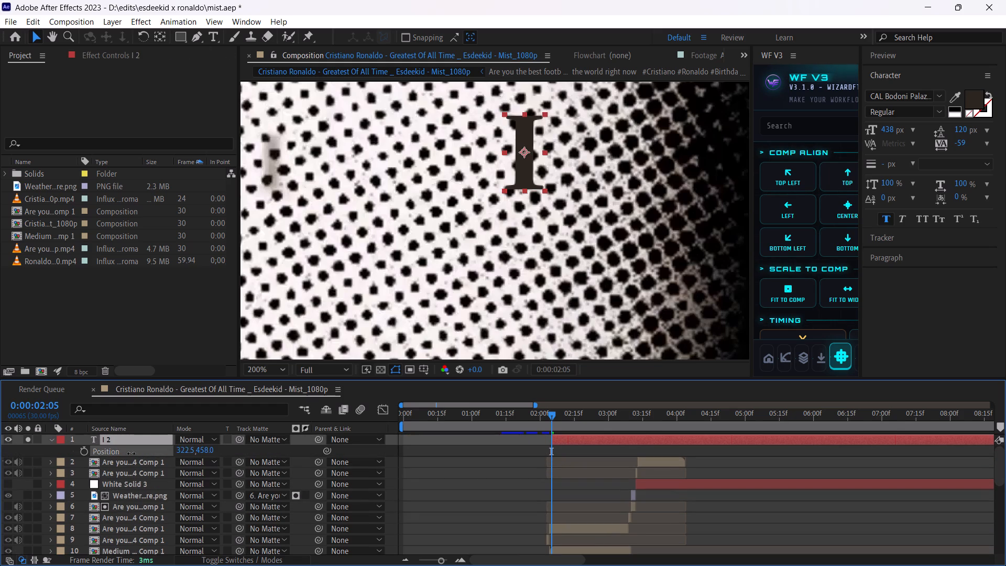
{"action": "left_click_drag", "start_coordinate": [131, 453], "coordinate": [24, 448]}
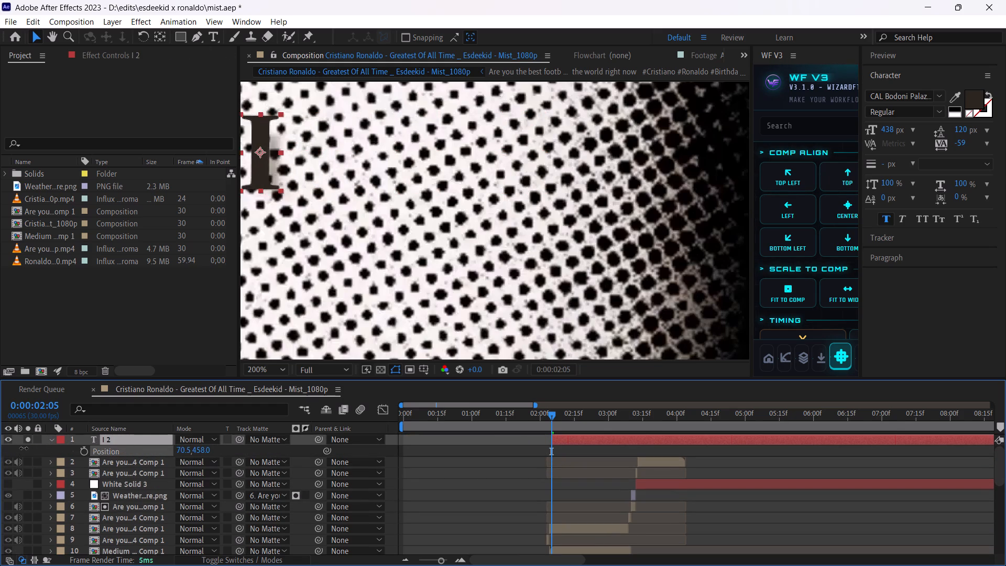
{"action": "left_click_drag", "start_coordinate": [24, 448], "coordinate": [30, 447]}
{"action": "left_click", "coordinate": [85, 450]}
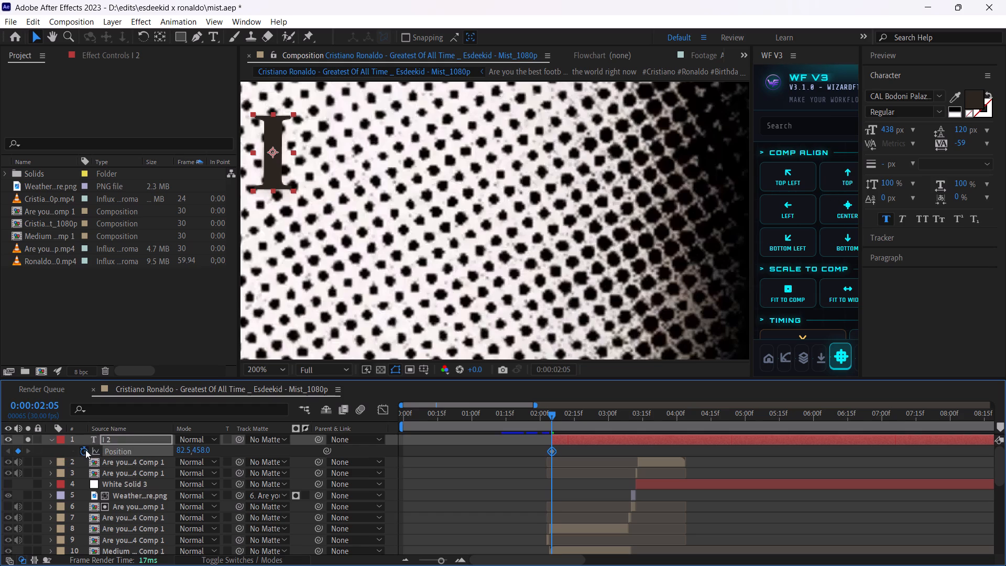
{"action": "left_click_drag", "start_coordinate": [199, 448], "coordinate": [211, 439]}
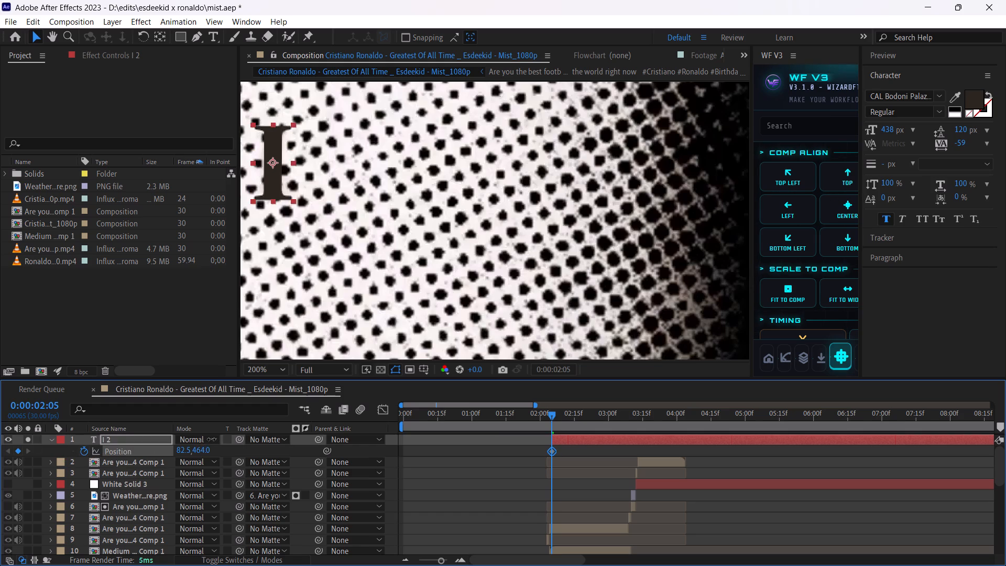
{"action": "left_click_drag", "start_coordinate": [211, 439], "coordinate": [212, 439]}
Follow the reference "I" frame by frame and add a position keyframe to the "I" layer at 0:00:02:09.
{"action": "left_click_drag", "start_coordinate": [443, 559], "coordinate": [457, 558]}
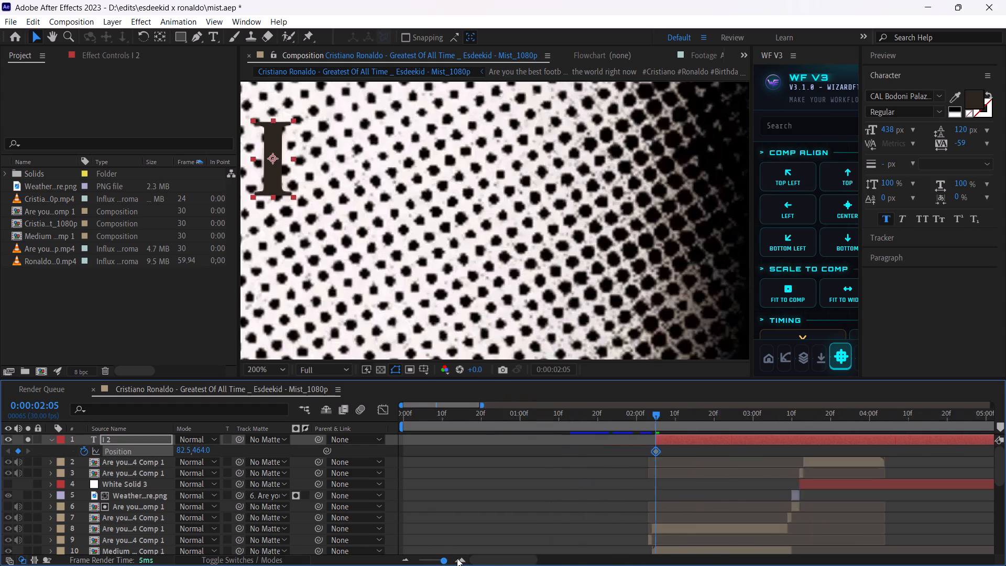
{"action": "left_click_drag", "start_coordinate": [457, 558], "coordinate": [465, 556]}
{"action": "left_click_drag", "start_coordinate": [698, 413], "coordinate": [760, 424]}
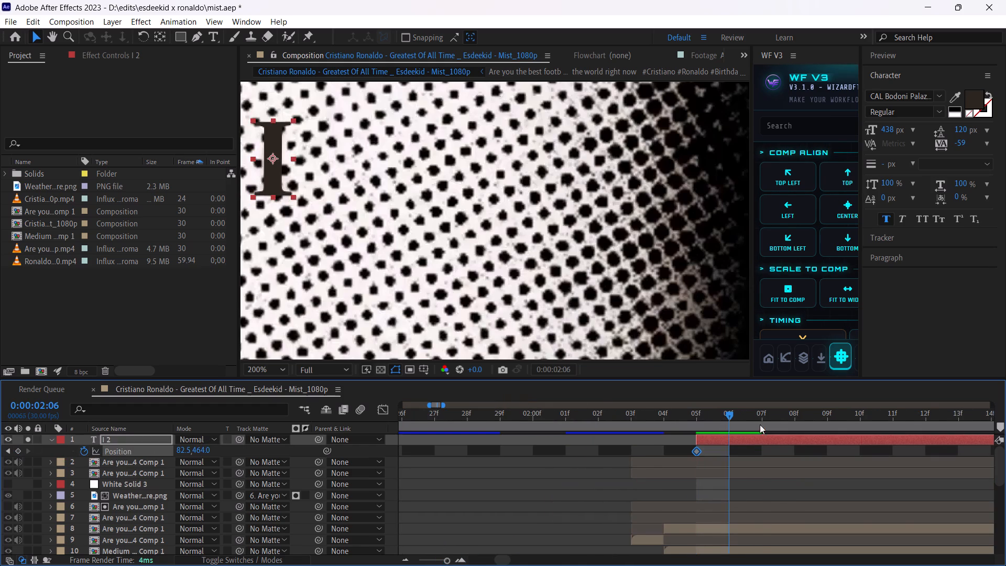
{"action": "left_click_drag", "start_coordinate": [760, 424], "coordinate": [862, 439]}
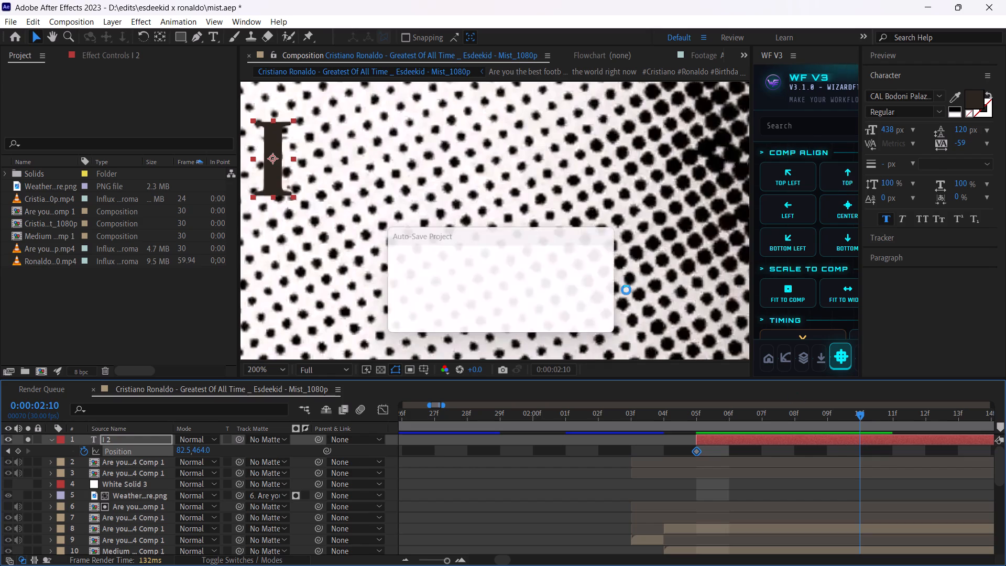
{"action": "left_click_drag", "start_coordinate": [444, 561], "coordinate": [454, 557]}
{"action": "left_click_drag", "start_coordinate": [701, 414], "coordinate": [785, 411]}
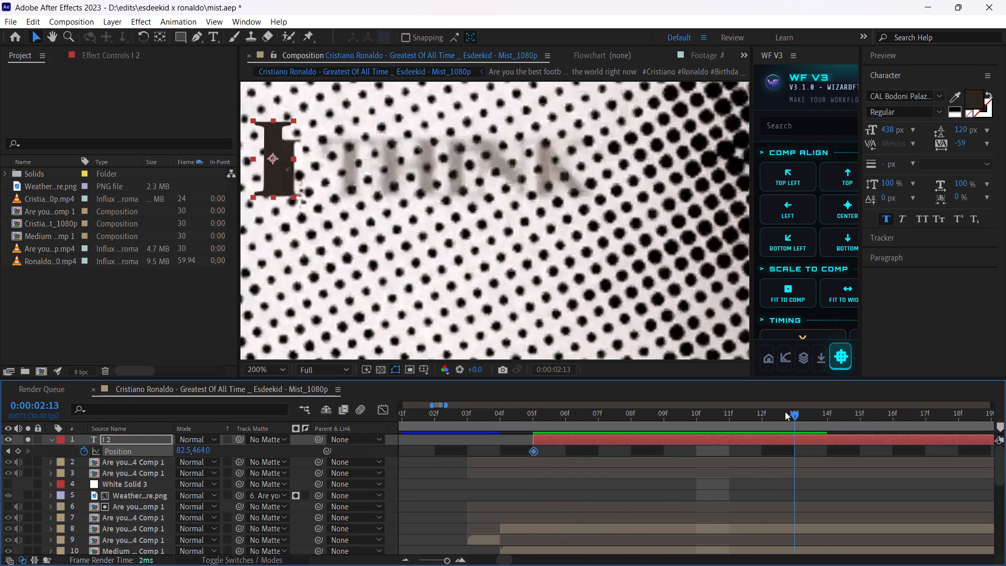
{"action": "left_click_drag", "start_coordinate": [785, 411], "coordinate": [769, 415]}
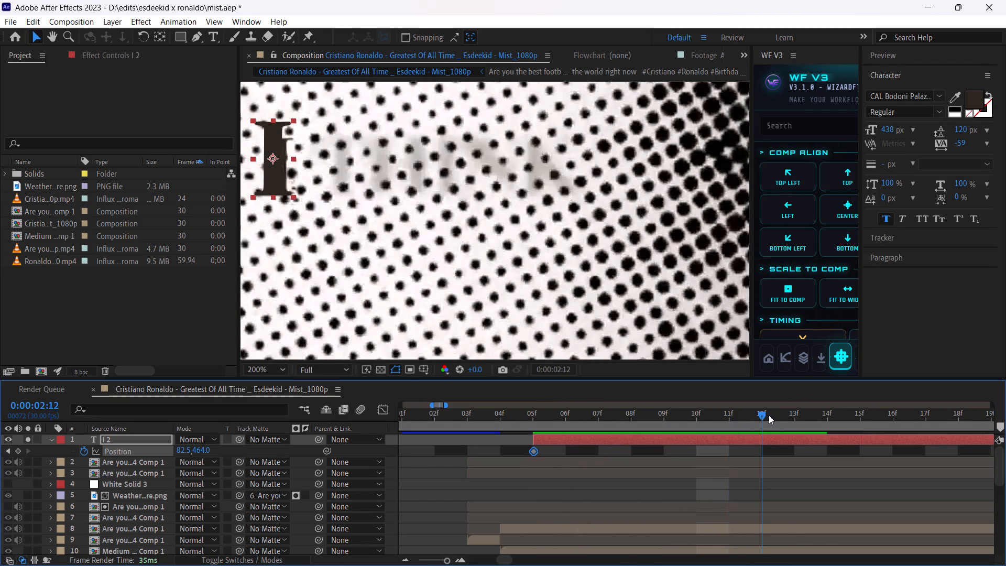
{"action": "left_click_drag", "start_coordinate": [769, 415], "coordinate": [688, 423]}
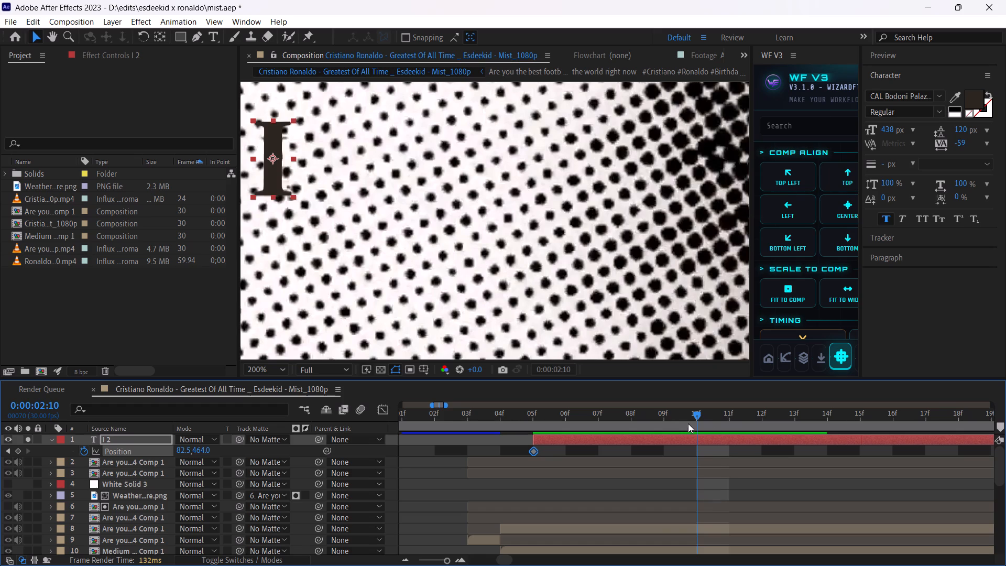
{"action": "left_click_drag", "start_coordinate": [688, 423], "coordinate": [655, 426]}
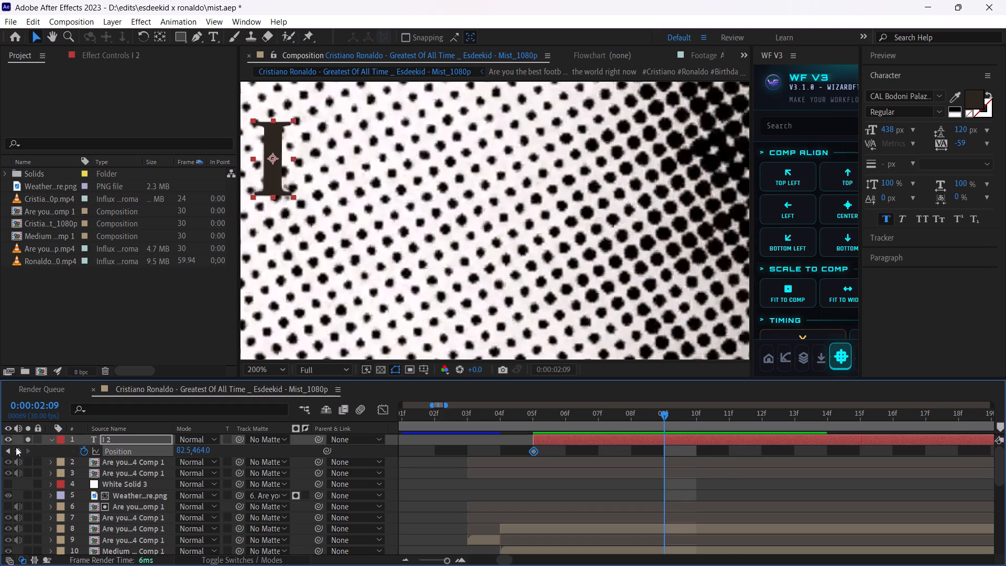
{"action": "left_click", "coordinate": [16, 447]}
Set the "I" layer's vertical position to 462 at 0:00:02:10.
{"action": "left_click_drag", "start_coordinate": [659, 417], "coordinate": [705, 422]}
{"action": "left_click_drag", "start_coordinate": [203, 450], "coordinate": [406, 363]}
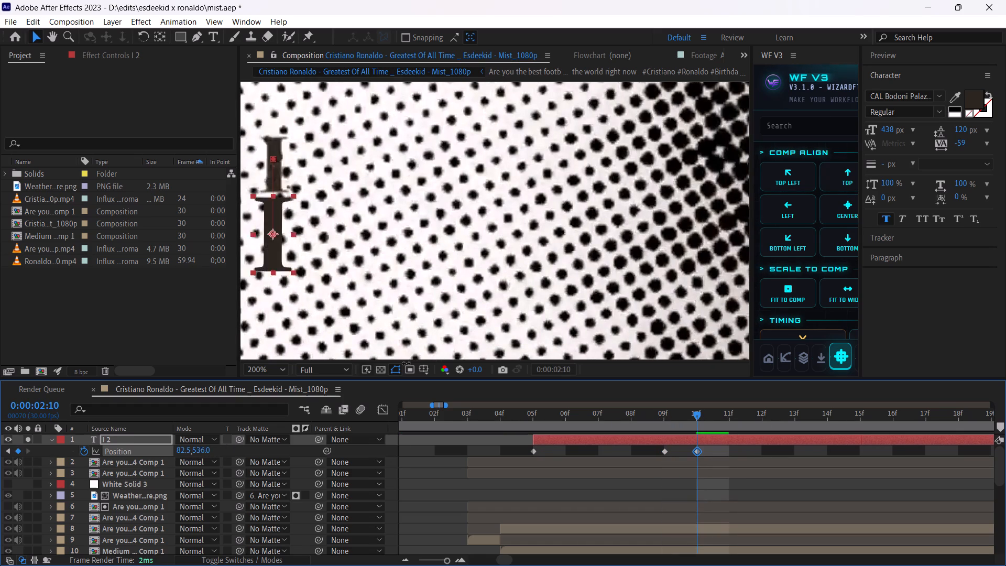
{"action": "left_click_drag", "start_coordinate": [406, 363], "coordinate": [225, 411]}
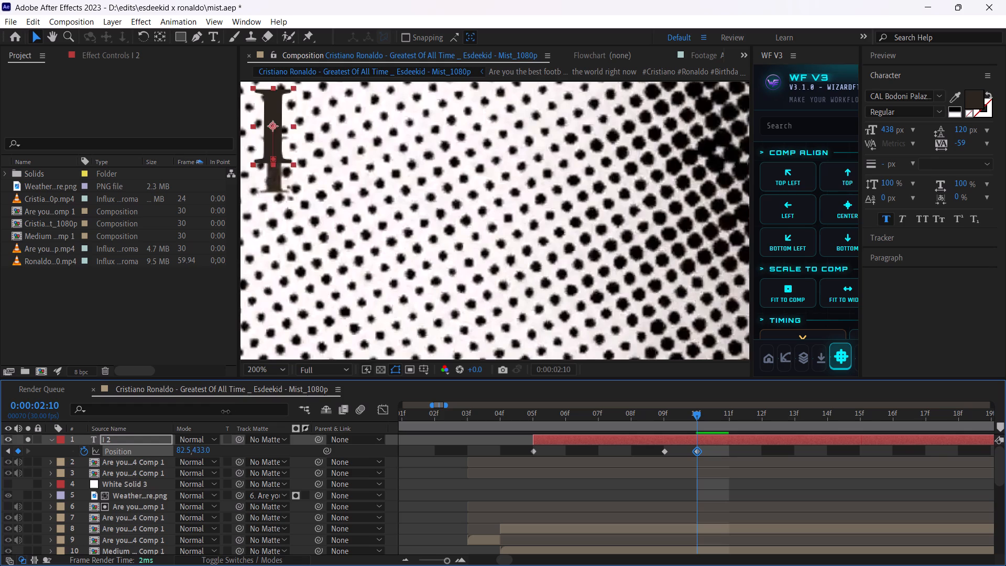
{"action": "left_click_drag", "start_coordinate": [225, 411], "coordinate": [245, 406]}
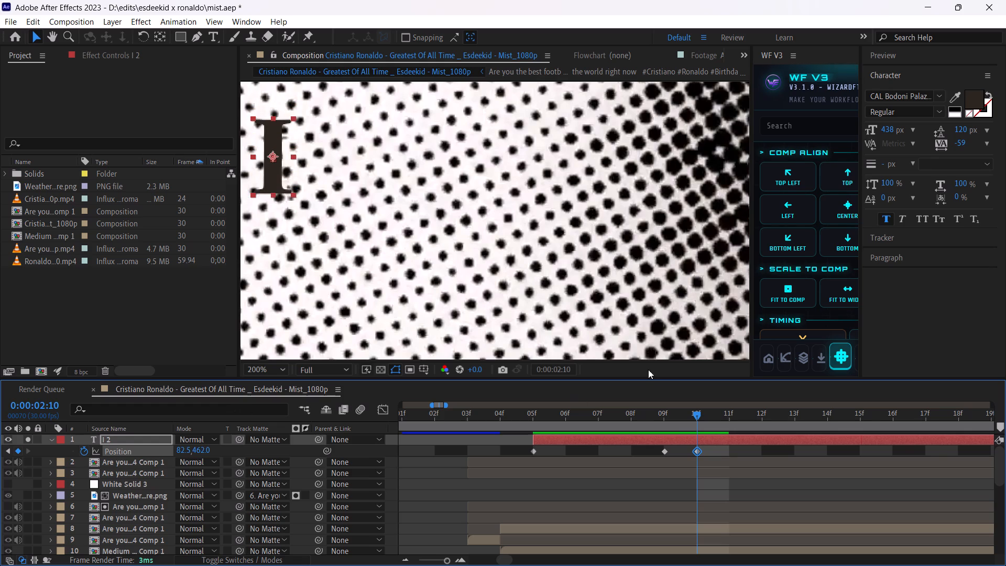
Reduce the "I" layer's scale to 18% while comparing it with the reference letter at 0:00:02:09.
{"action": "left_click_drag", "start_coordinate": [693, 417], "coordinate": [649, 427]}
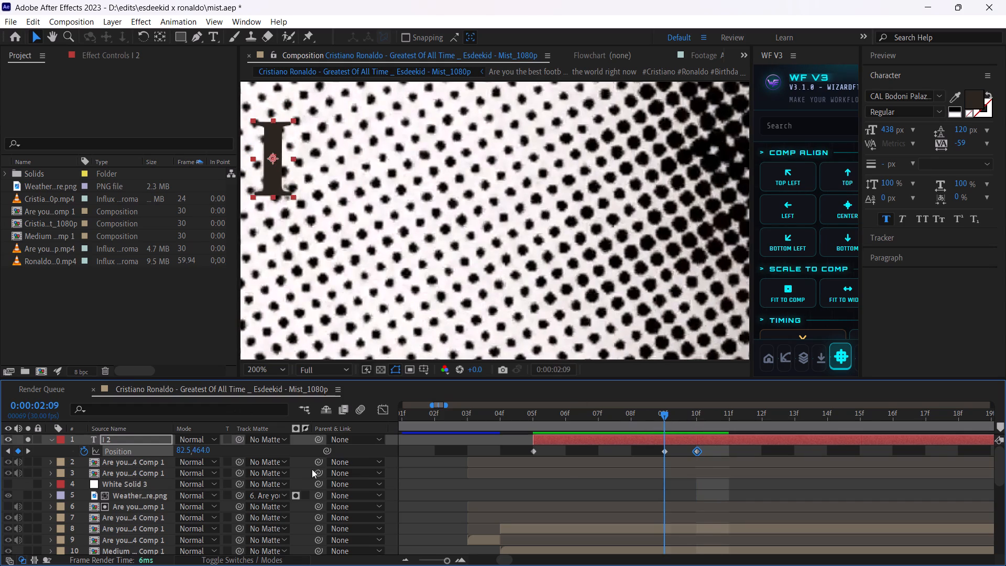
{"action": "key", "text": "s"}
{"action": "left_click_drag", "start_coordinate": [196, 448], "coordinate": [190, 448]}
{"action": "left_click_drag", "start_coordinate": [211, 451], "coordinate": [211, 444]}
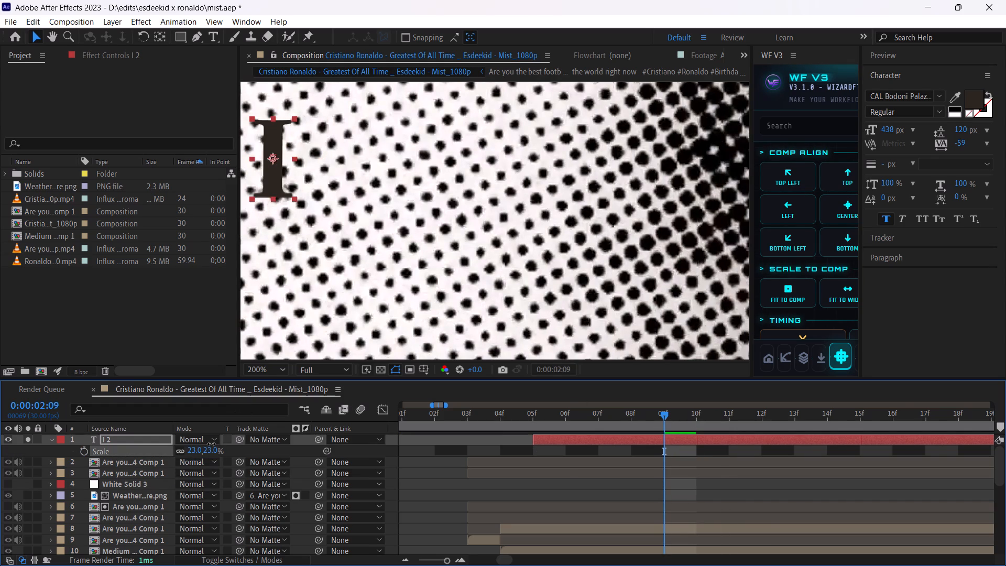
{"action": "left_click", "coordinate": [204, 447]}
{"action": "type", "text": "18"}
{"action": "key", "text": "Return"}
Realign the "I" layer with the reference letter at 0:00:02:09 by setting its position to 80.5, 466.
{"action": "key", "text": "p"}
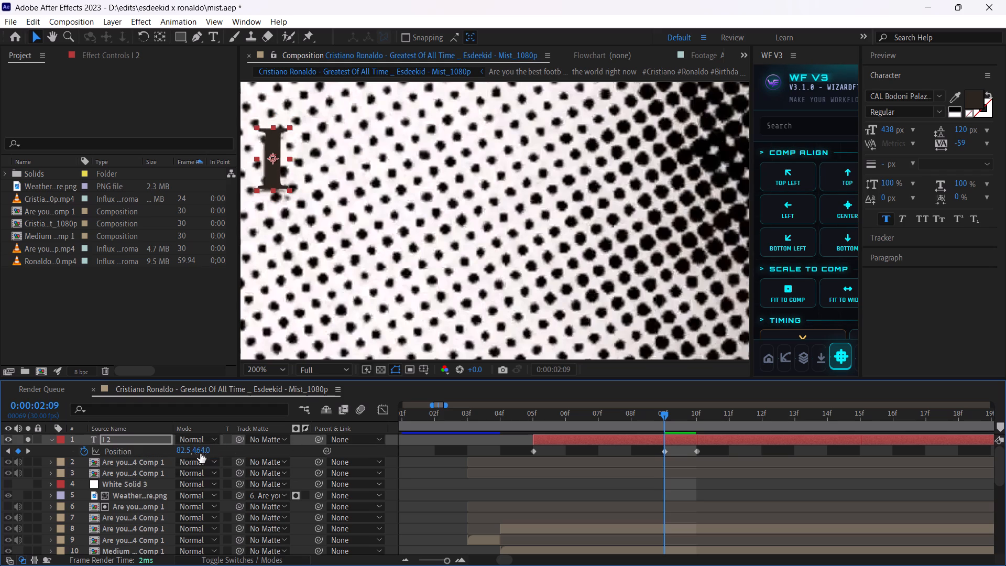
{"action": "left_click", "coordinate": [207, 450]}
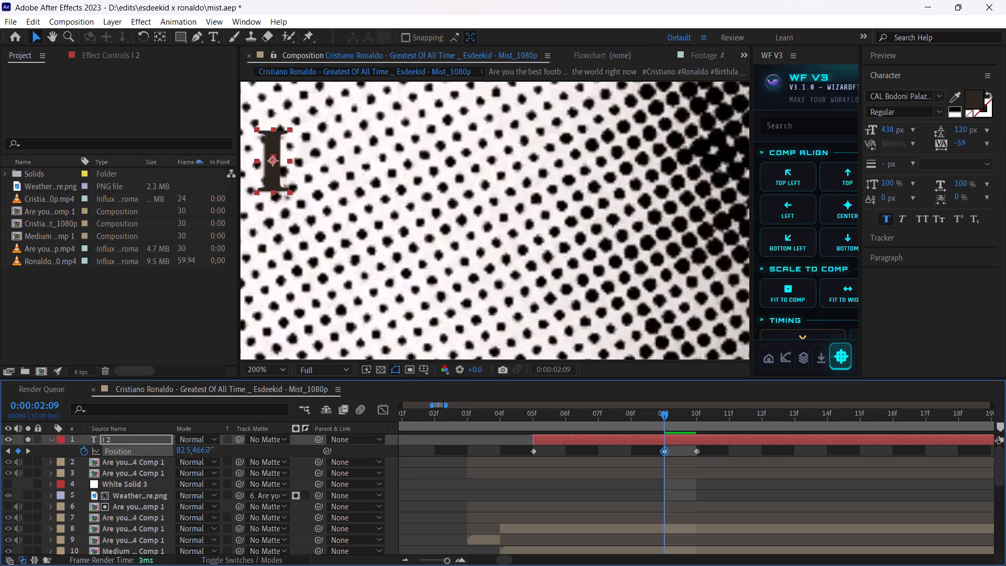
{"action": "left_click", "coordinate": [182, 452]}
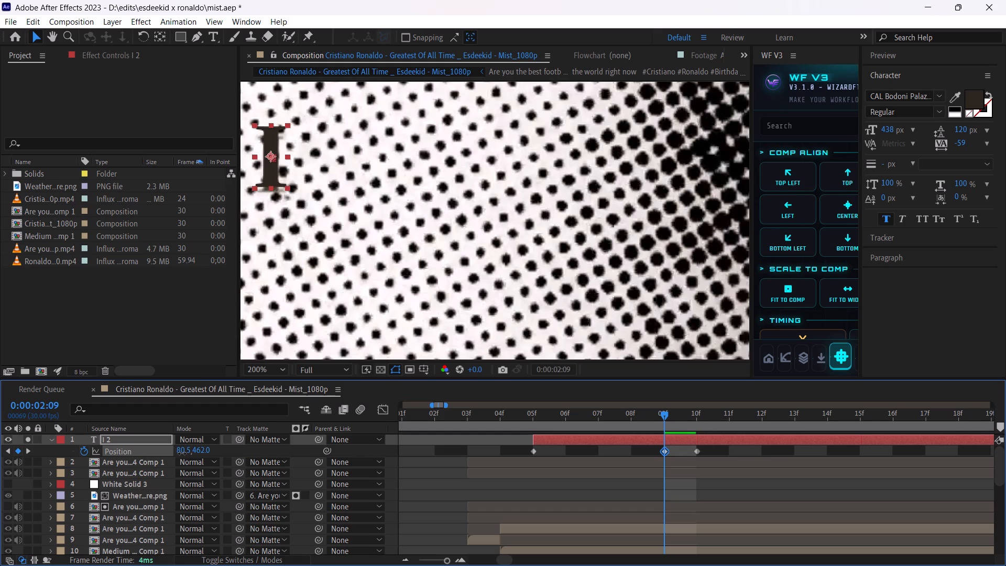
{"action": "left_click_drag", "start_coordinate": [205, 452], "coordinate": [211, 450]}
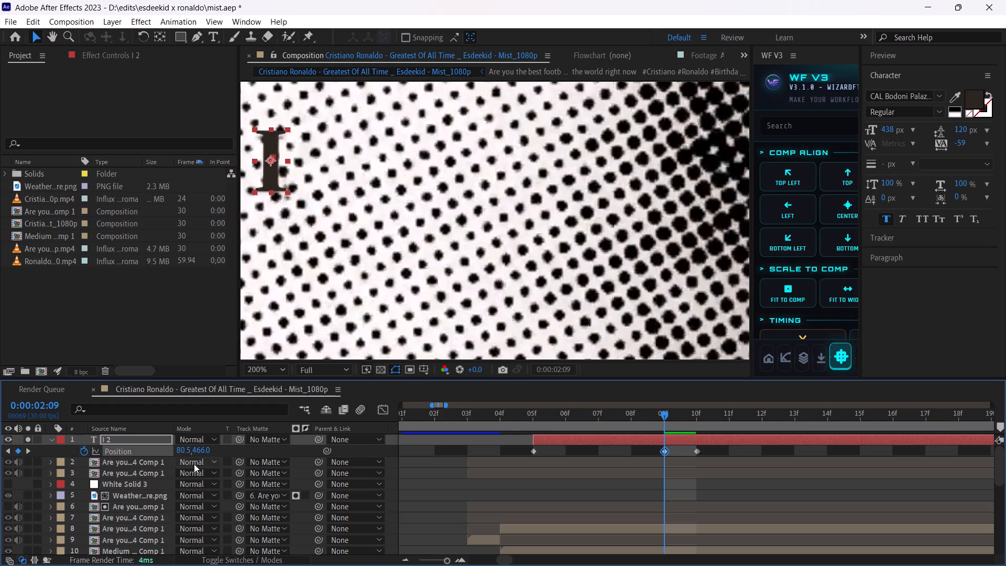
Start scale keyframes on the "I" layer at 0:00:02:09 and show its position and scale keyframes together.
{"action": "type", "text": "uu"}
{"action": "left_click_drag", "start_coordinate": [667, 418], "coordinate": [681, 417]}
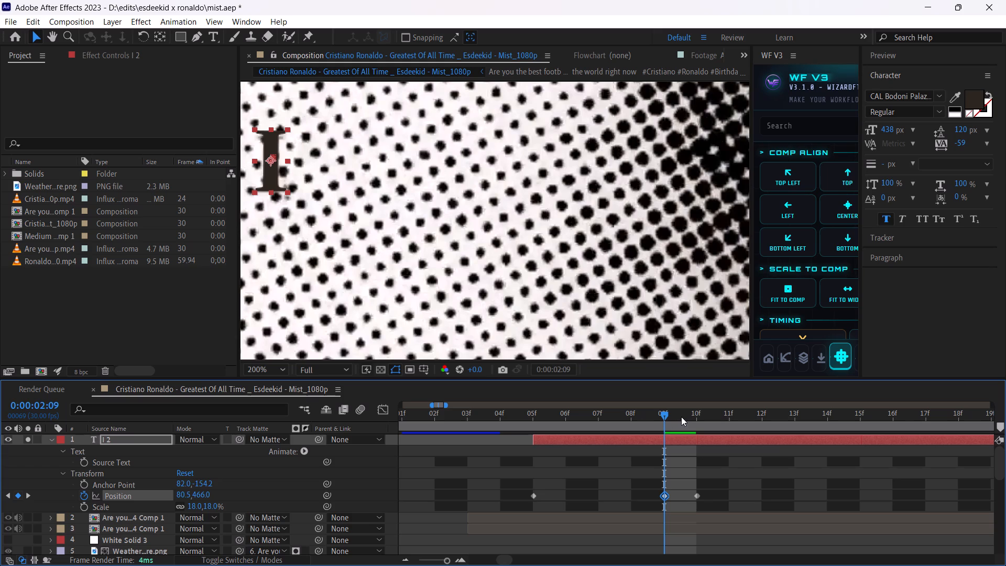
{"action": "key", "text": "s"}
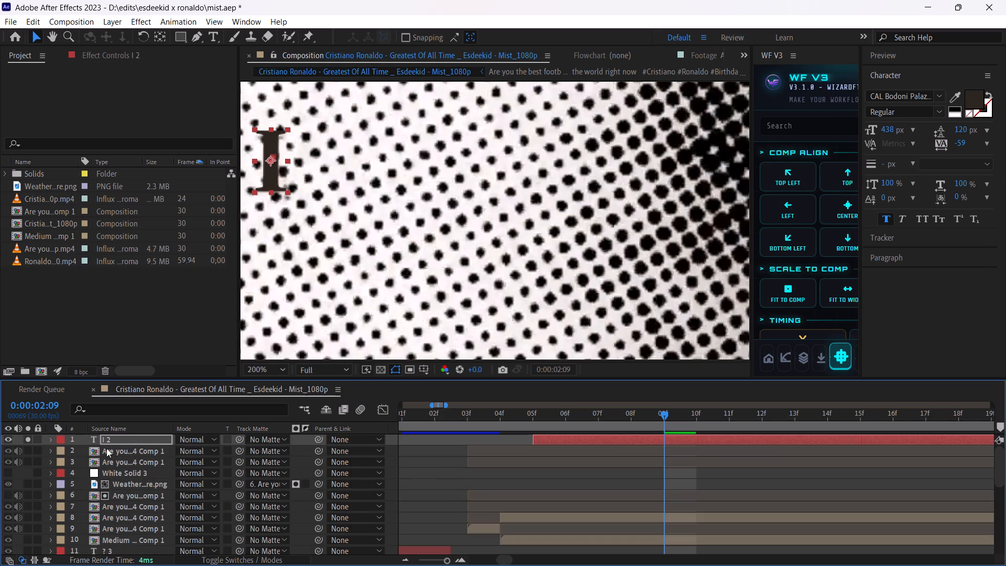
{"action": "key", "text": "s"}
{"action": "left_click", "coordinate": [81, 448]}
{"action": "key", "text": "u"}
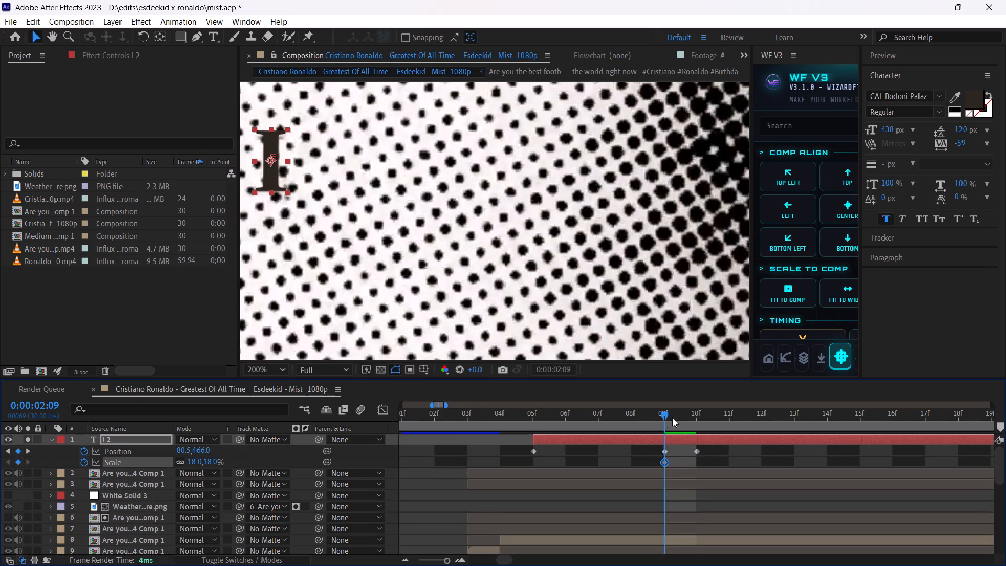
At 0:00:02:10, set the "I" layer's position to 82.5, 468 and add a scale keyframe.
{"action": "left_click_drag", "start_coordinate": [665, 413], "coordinate": [685, 418]}
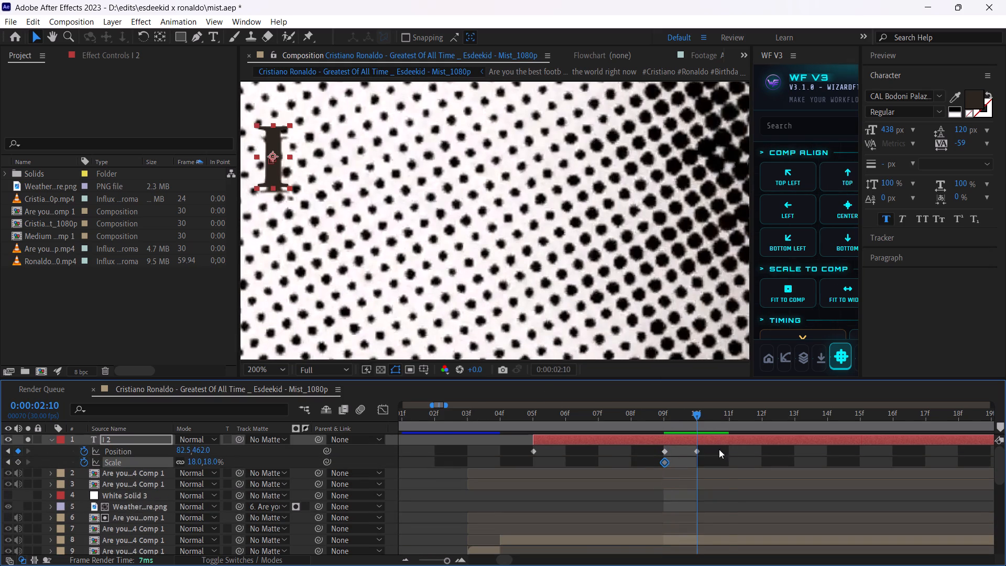
{"action": "left_click", "coordinate": [726, 452]}
{"action": "left_click_drag", "start_coordinate": [201, 450], "coordinate": [211, 444]}
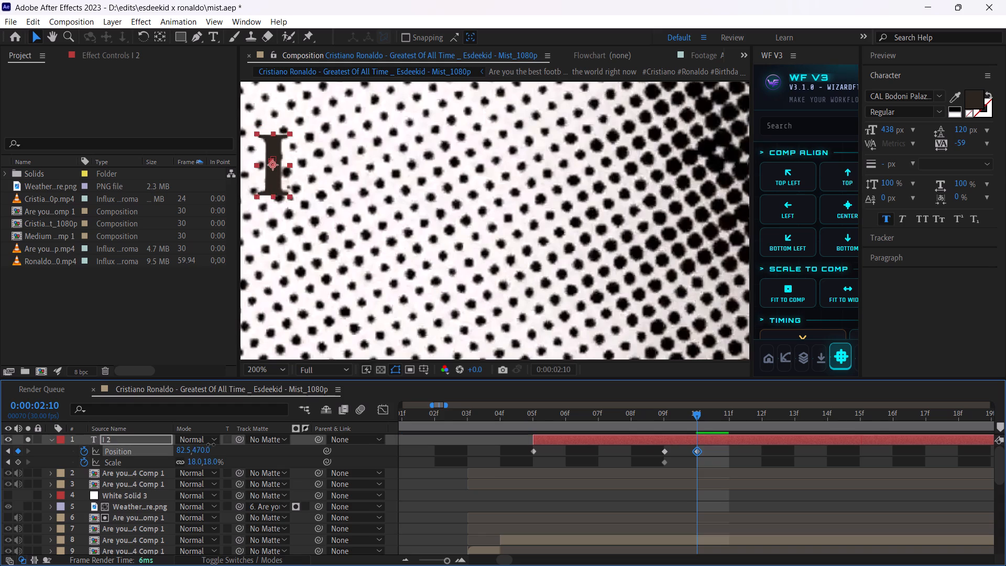
{"action": "left_click_drag", "start_coordinate": [211, 444], "coordinate": [210, 444]}
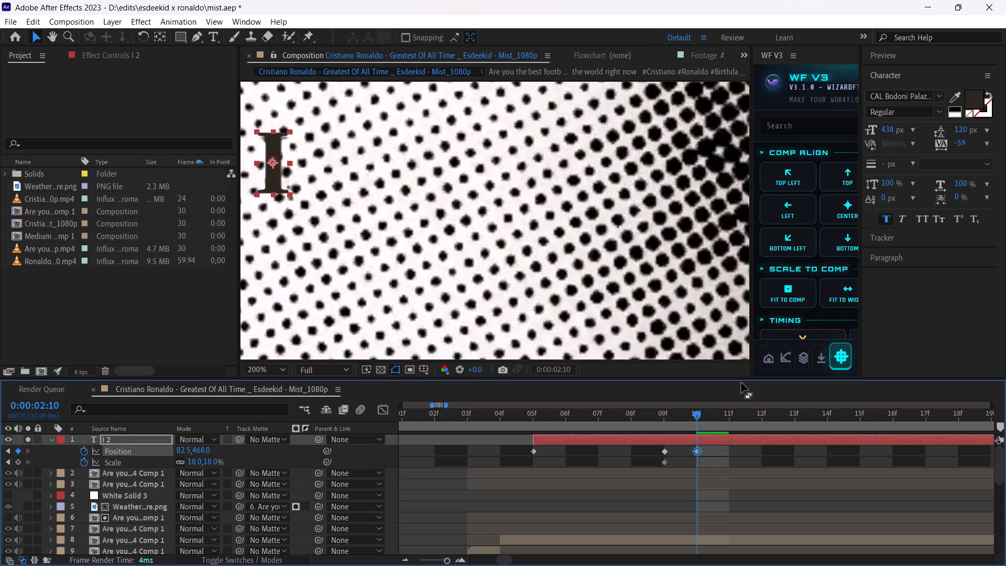
{"action": "left_click", "coordinate": [12, 464]}
{"action": "left_click", "coordinate": [694, 411]}
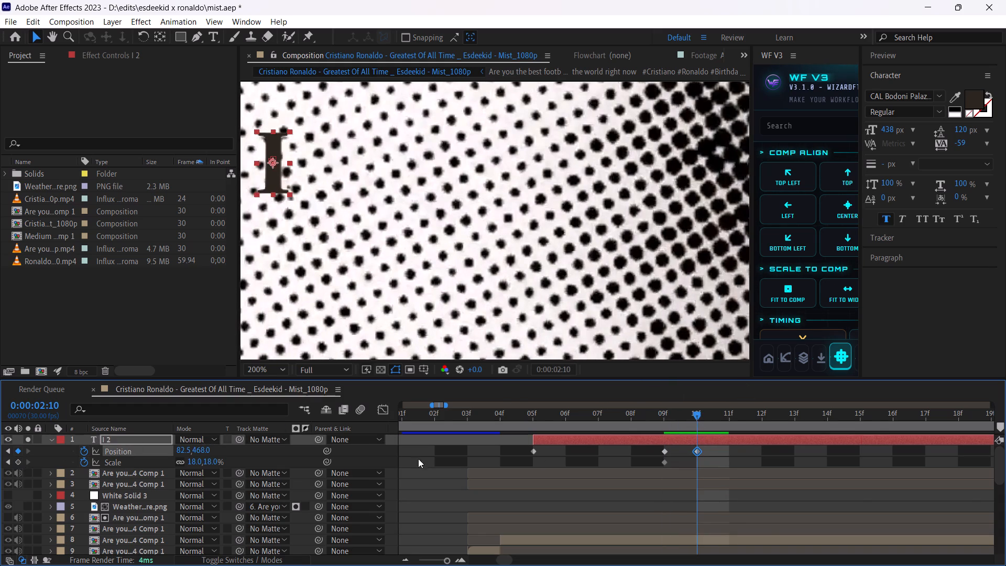
{"action": "left_click", "coordinate": [18, 460]}
At 0:00:02:15, move the "I" layer to 121.5, 477 over the reference letter and add a scale keyframe.
{"action": "left_click_drag", "start_coordinate": [695, 411], "coordinate": [638, 411]}
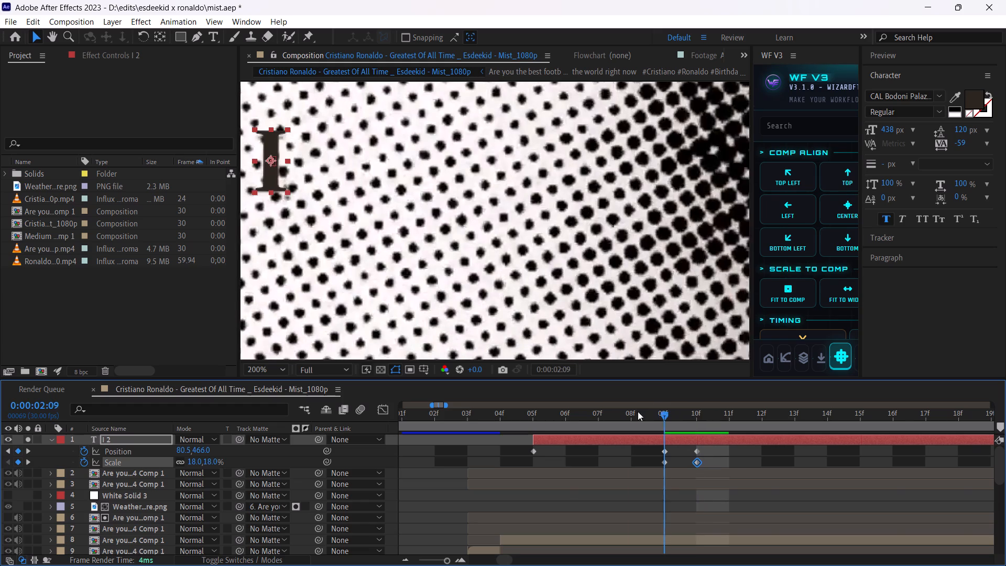
{"action": "left_click_drag", "start_coordinate": [638, 411], "coordinate": [732, 406]}
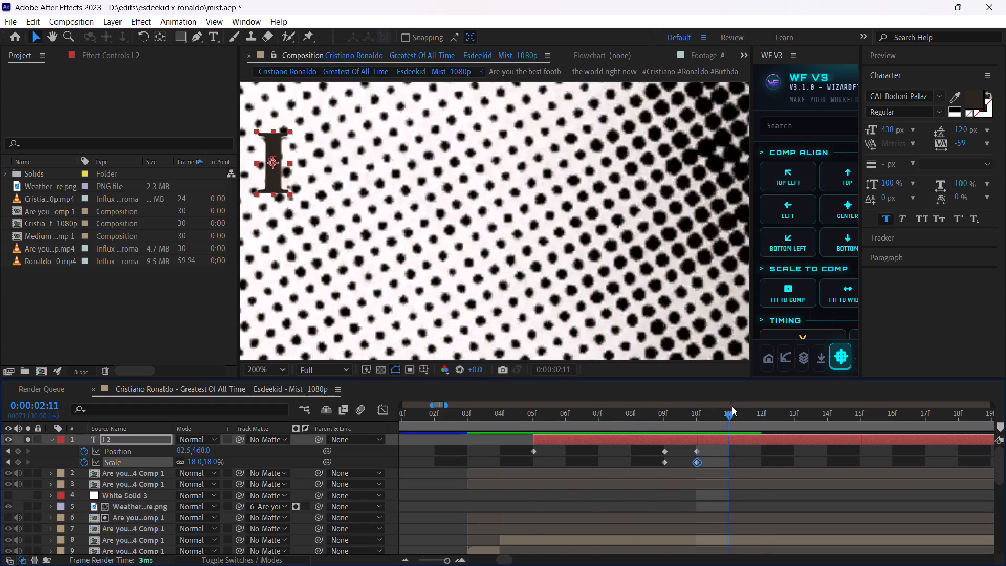
{"action": "left_click_drag", "start_coordinate": [732, 406], "coordinate": [848, 430]}
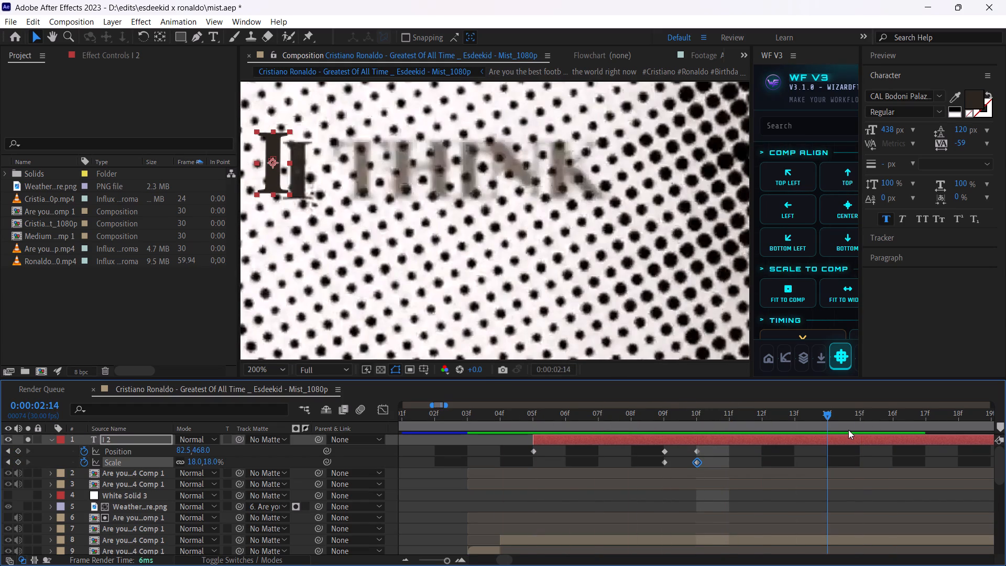
{"action": "left_click_drag", "start_coordinate": [848, 430], "coordinate": [856, 430]}
{"action": "left_click_drag", "start_coordinate": [208, 447], "coordinate": [224, 439]}
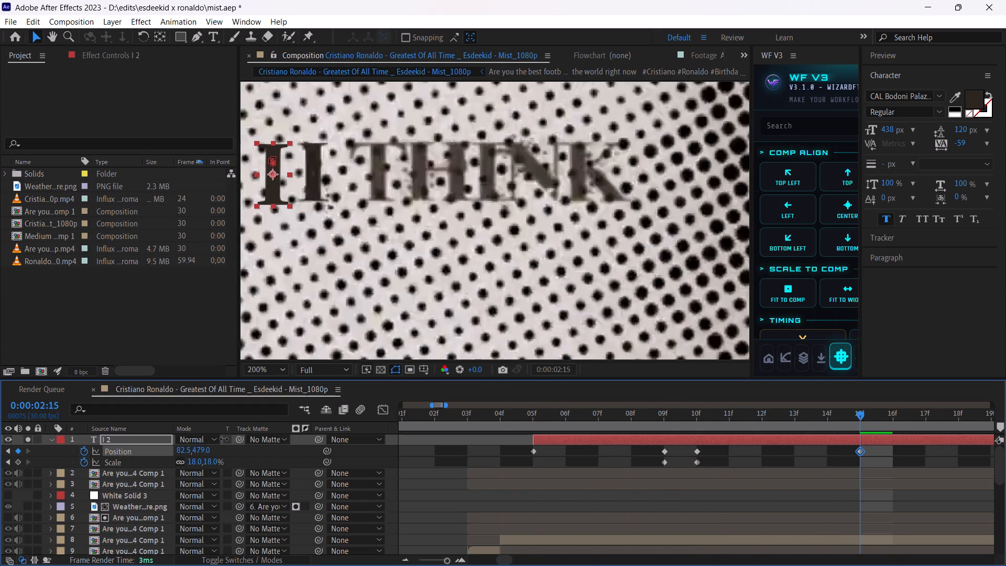
{"action": "left_click_drag", "start_coordinate": [224, 439], "coordinate": [223, 439]}
{"action": "left_click_drag", "start_coordinate": [184, 448], "coordinate": [205, 448]}
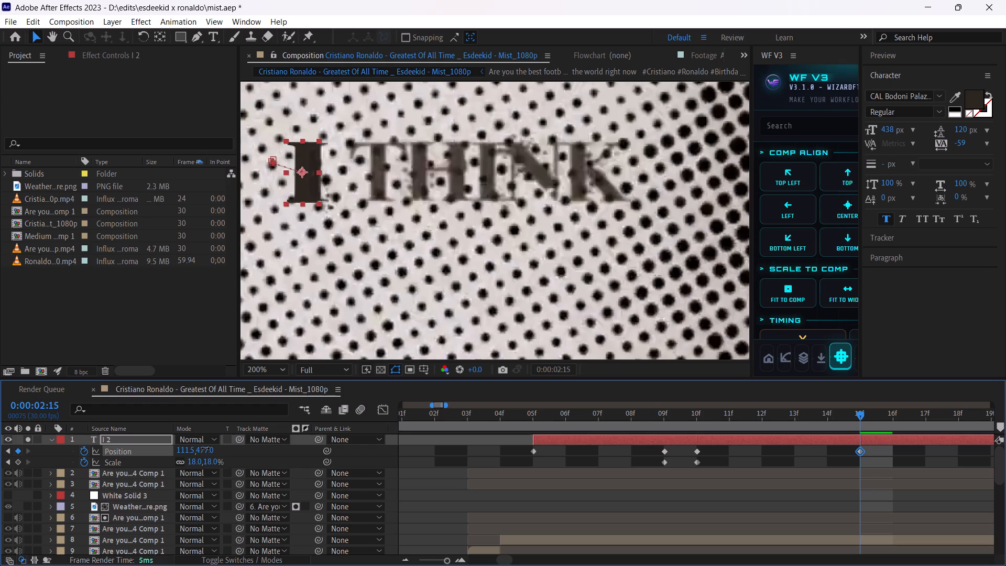
{"action": "left_click_drag", "start_coordinate": [205, 448], "coordinate": [209, 447]}
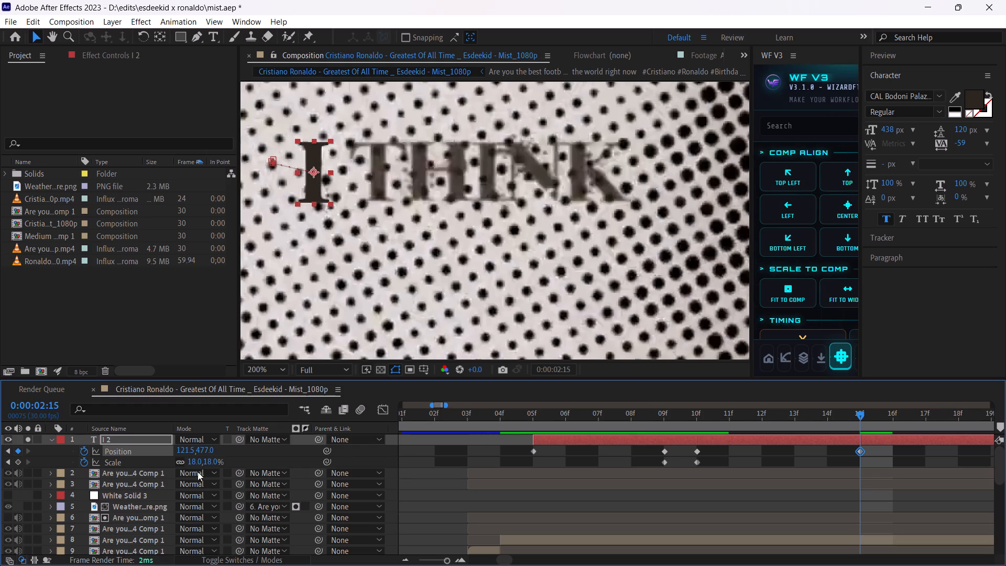
{"action": "left_click", "coordinate": [14, 462]}
Compare neighbouring frames, and add position and scale keyframes to the "I" layer at 0:00:02:16.
{"action": "left_click_drag", "start_coordinate": [866, 414], "coordinate": [826, 413]}
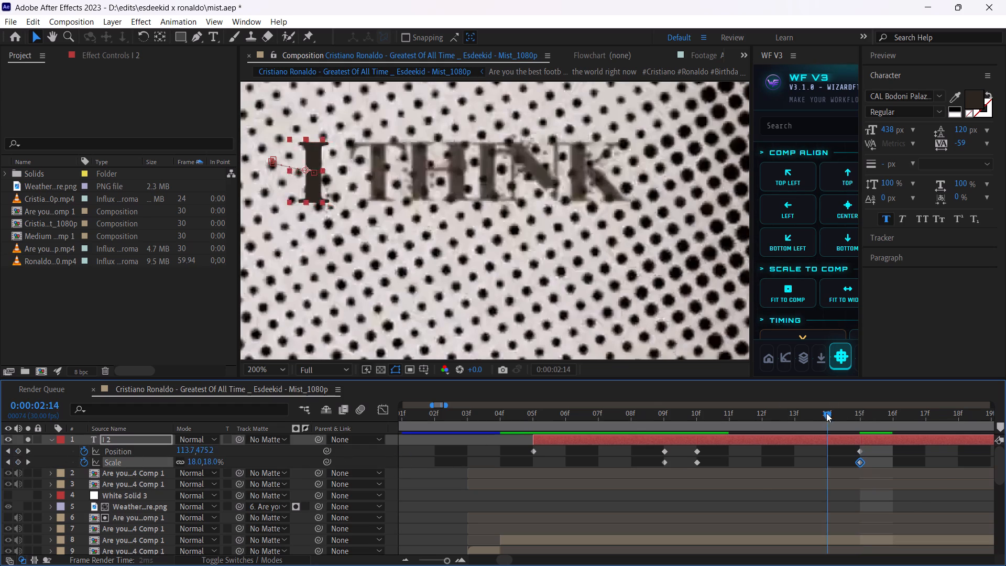
{"action": "left_click_drag", "start_coordinate": [826, 413], "coordinate": [786, 444]}
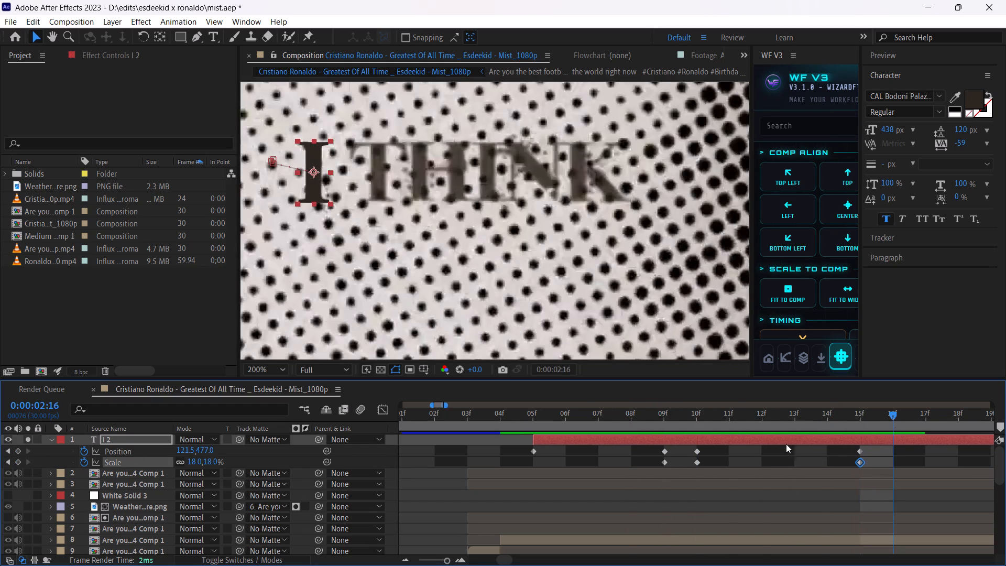
{"action": "left_click_drag", "start_coordinate": [786, 444], "coordinate": [877, 435]}
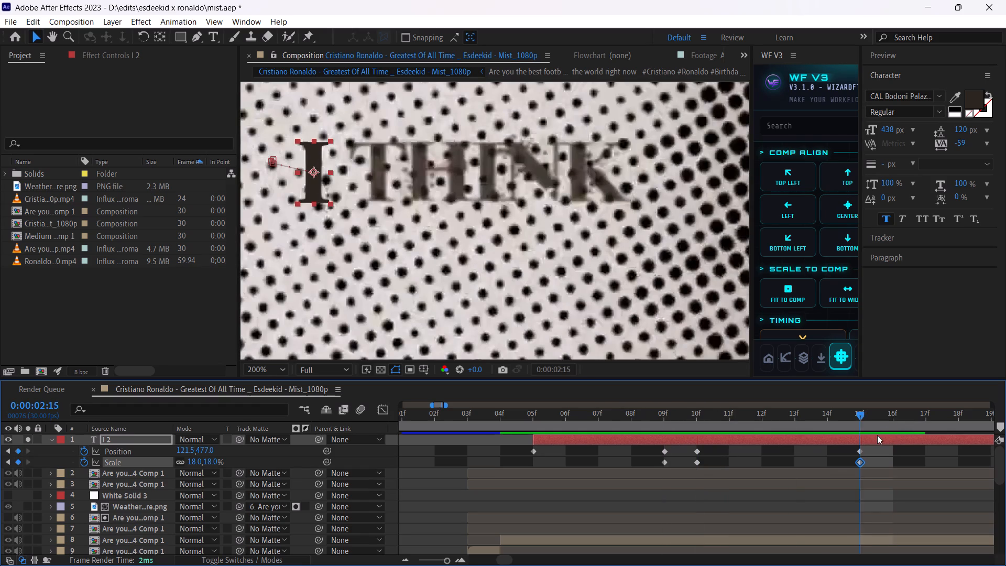
{"action": "left_click_drag", "start_coordinate": [877, 435], "coordinate": [913, 447]}
{"action": "left_click", "coordinate": [897, 418]}
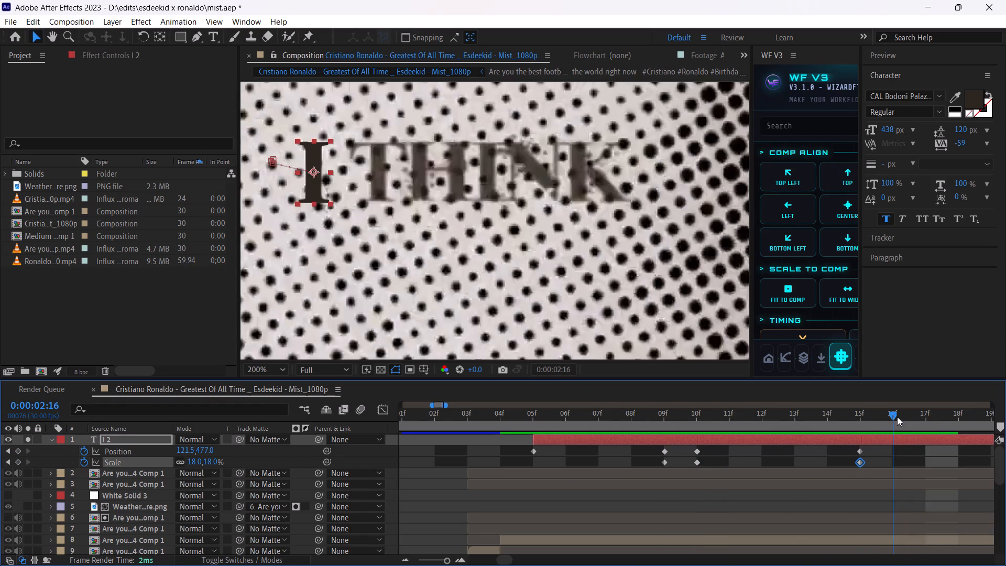
{"action": "left_click", "coordinate": [21, 452]}
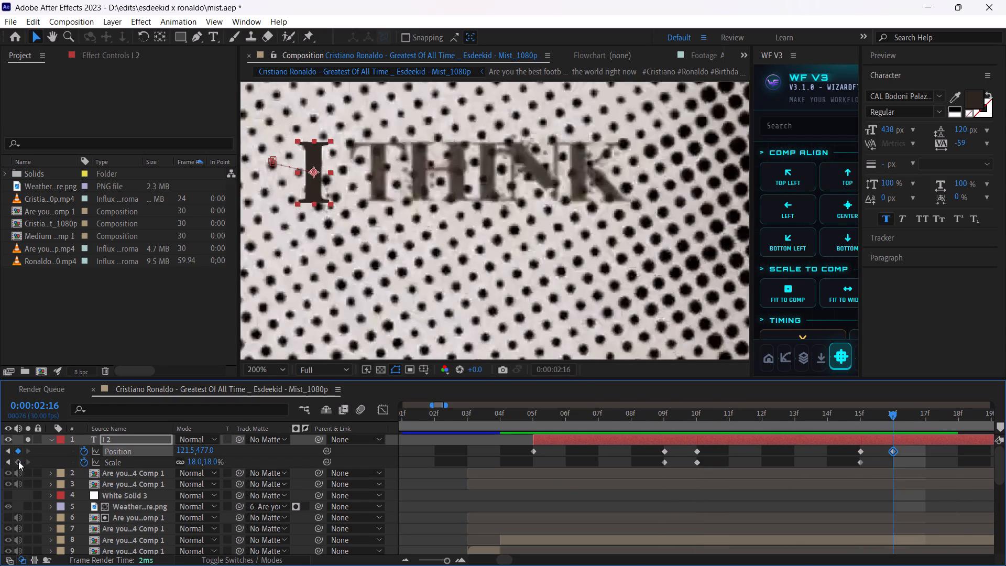
{"action": "left_click", "coordinate": [18, 461]}
At 0:00:02:17, set the "I" layer's position to 140.5, 477 over the reference letter and add a scale keyframe.
{"action": "left_click_drag", "start_coordinate": [885, 408], "coordinate": [918, 415]}
{"action": "left_click", "coordinate": [921, 413]}
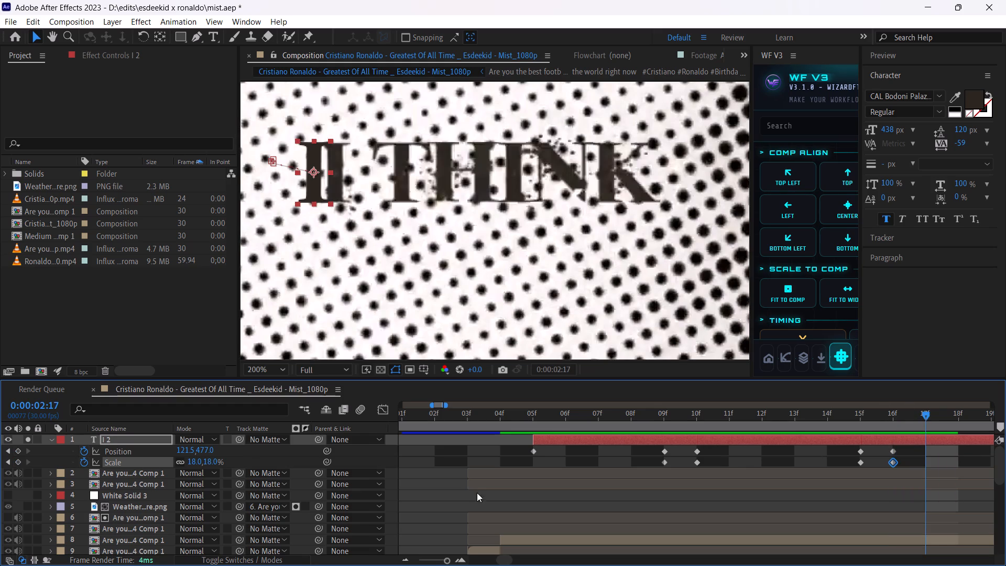
{"action": "left_click_drag", "start_coordinate": [186, 451], "coordinate": [196, 449]}
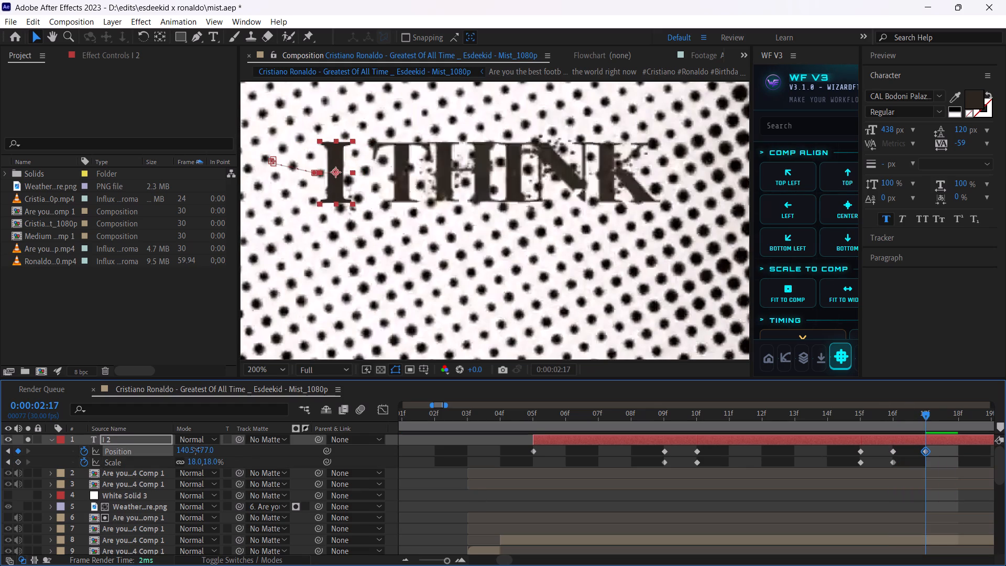
{"action": "left_click_drag", "start_coordinate": [196, 449], "coordinate": [199, 449]}
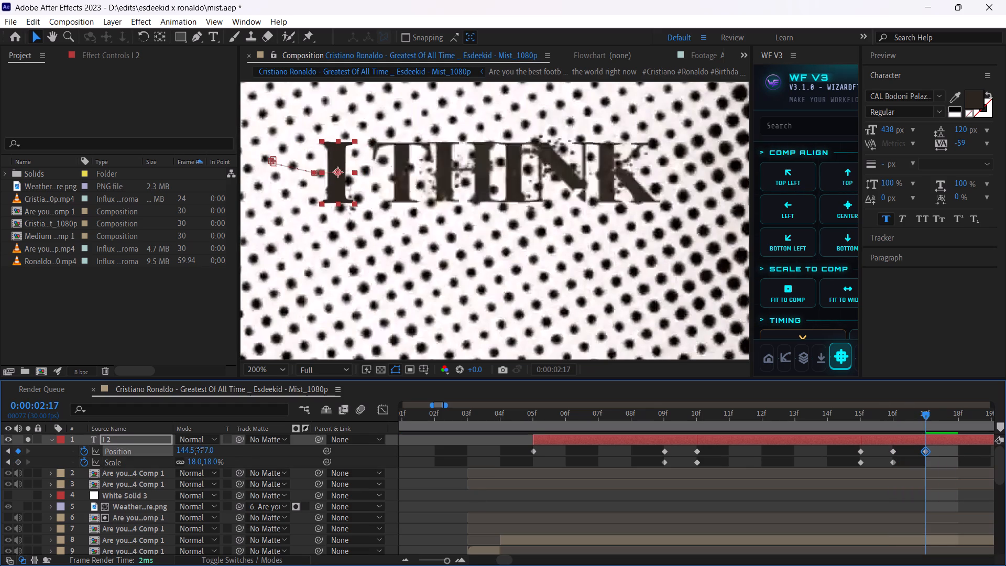
{"action": "left_click_drag", "start_coordinate": [199, 449], "coordinate": [196, 449]}
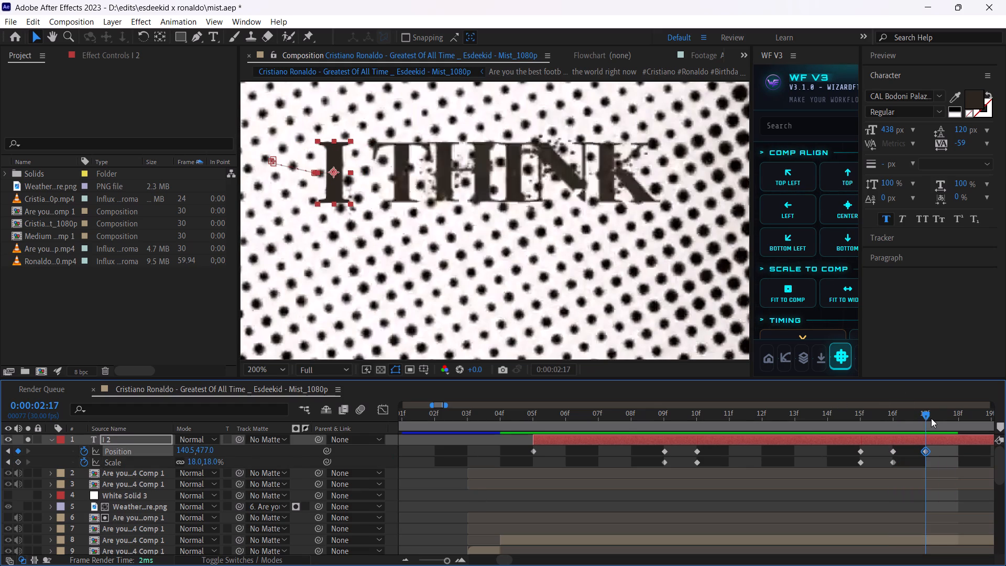
{"action": "left_click", "coordinate": [17, 462]}
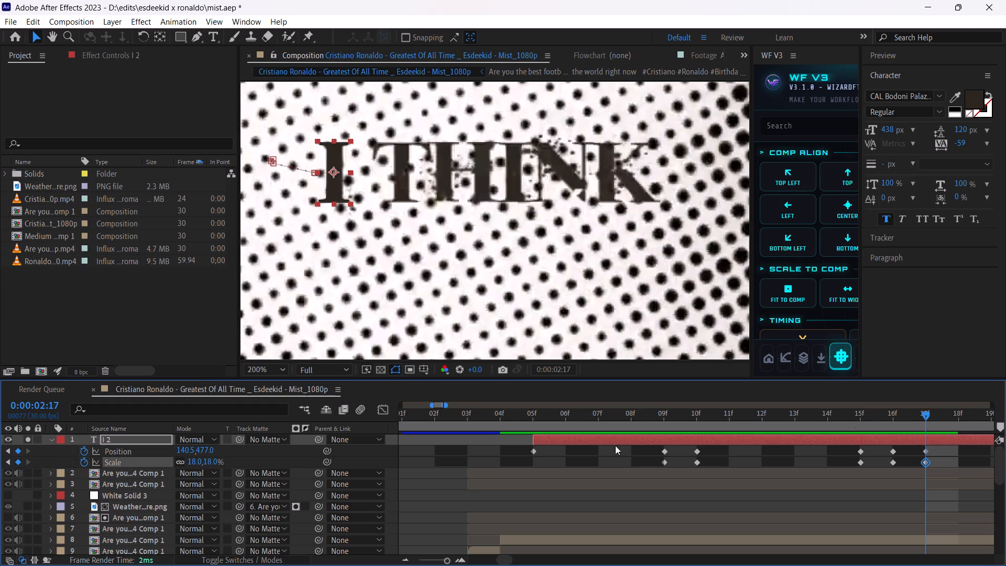
At 0:00:02:22, move the "I" layer onto the reference letter at position 255.5, 465.
{"action": "left_click_drag", "start_coordinate": [928, 414], "coordinate": [927, 426]}
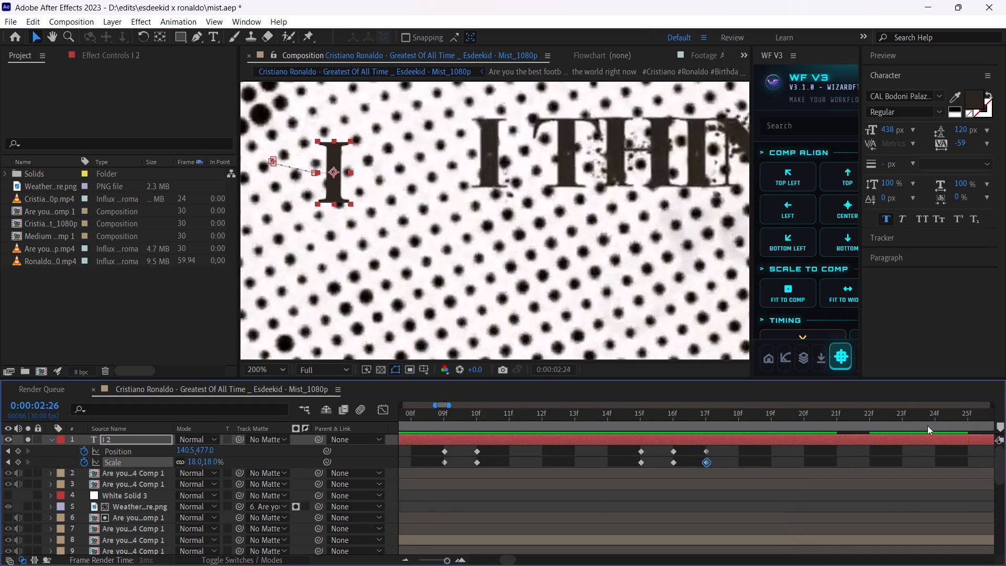
{"action": "left_click_drag", "start_coordinate": [927, 426], "coordinate": [723, 427]}
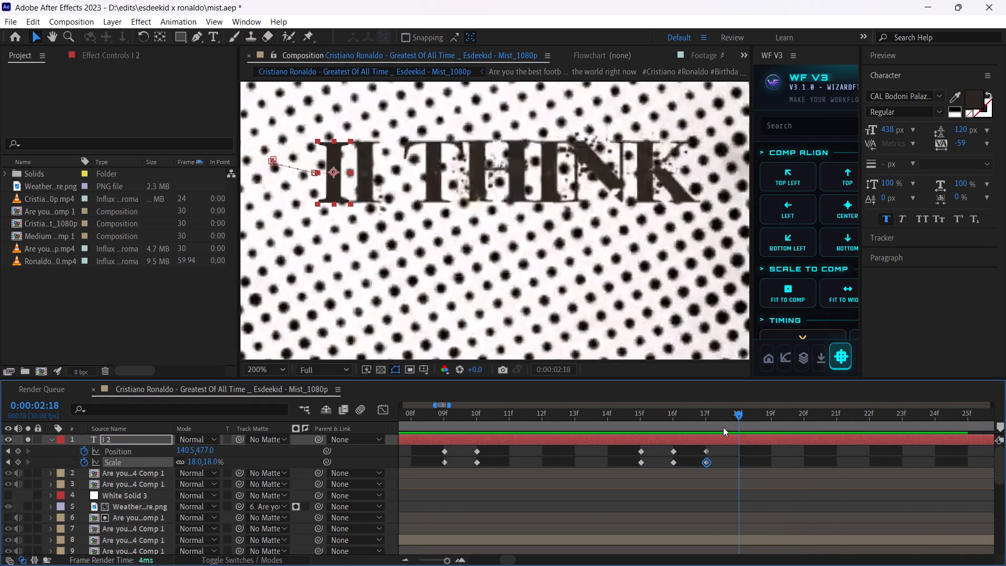
{"action": "left_click_drag", "start_coordinate": [723, 427], "coordinate": [872, 424]}
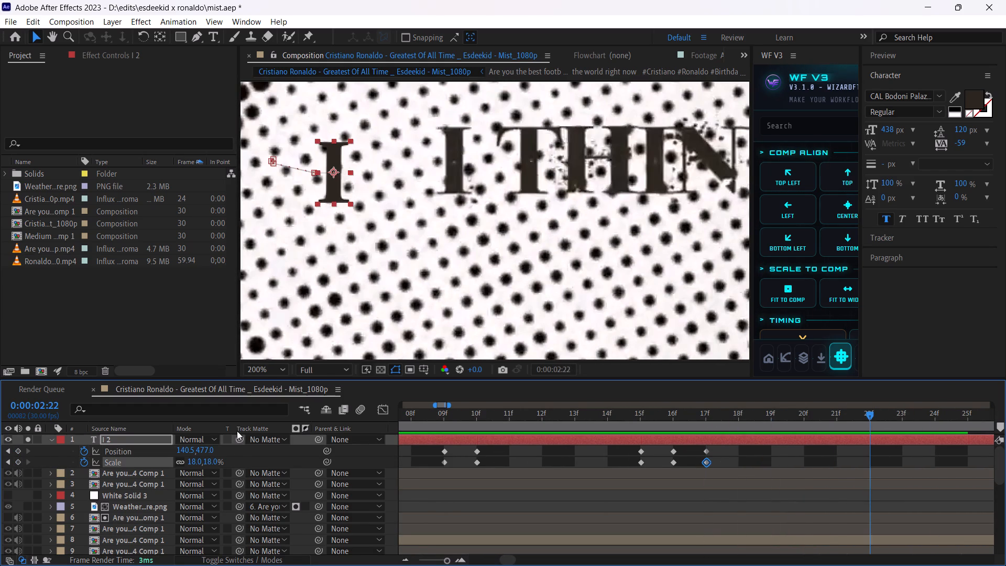
{"action": "left_click_drag", "start_coordinate": [204, 452], "coordinate": [196, 452]}
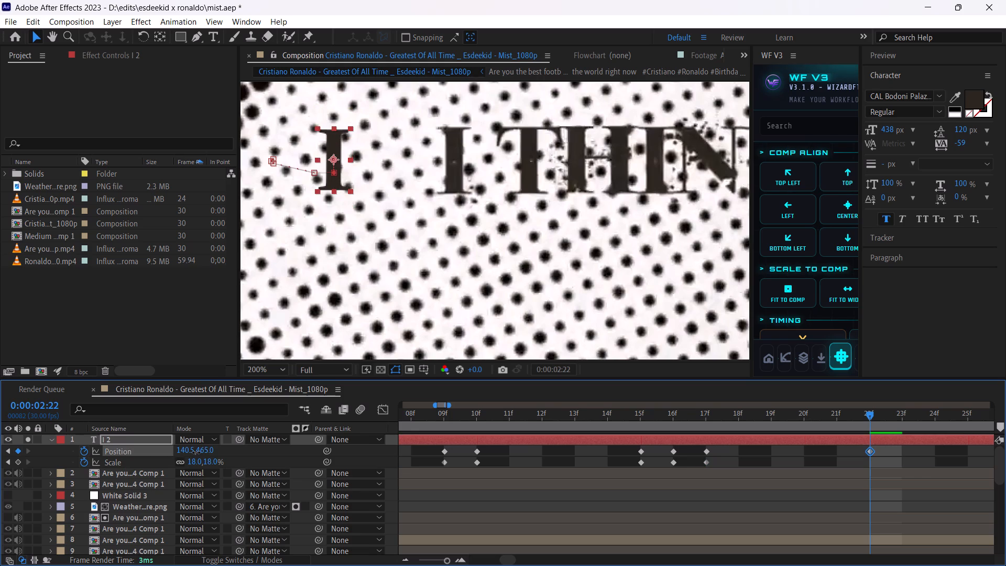
{"action": "left_click_drag", "start_coordinate": [196, 452], "coordinate": [195, 452]}
{"action": "left_click_drag", "start_coordinate": [342, 182], "coordinate": [446, 186]}
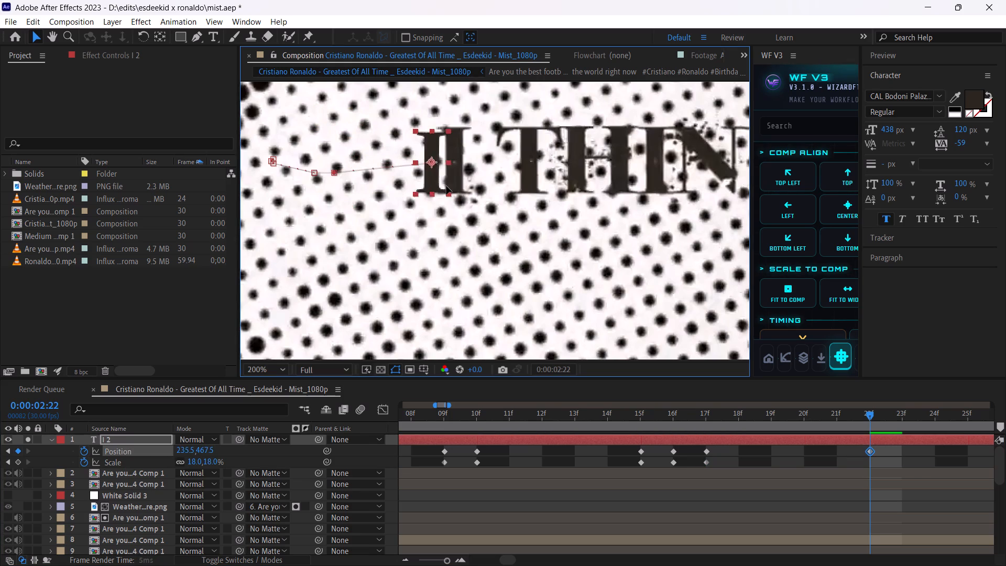
{"action": "left_click_drag", "start_coordinate": [446, 186], "coordinate": [461, 184]}
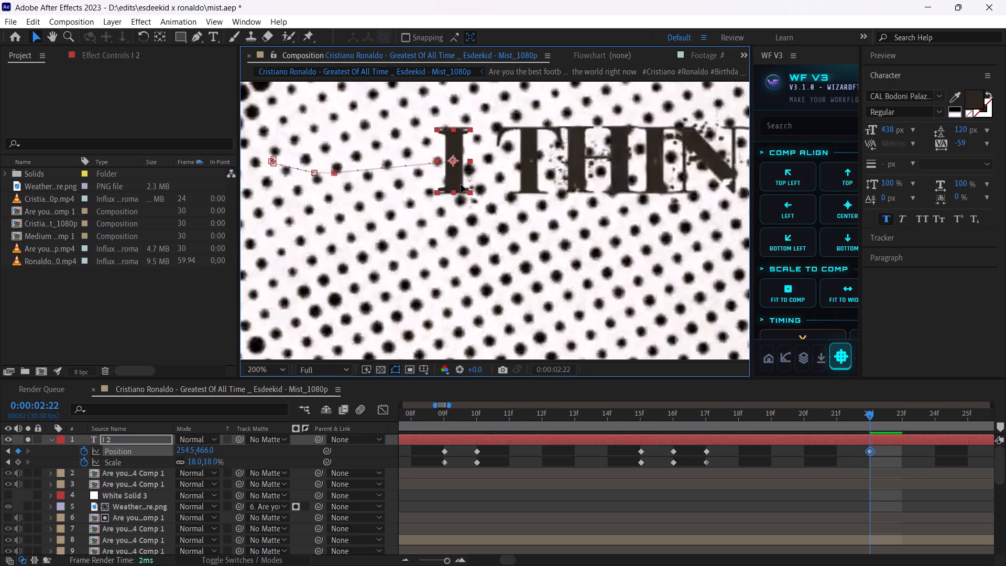
{"action": "left_click_drag", "start_coordinate": [461, 184], "coordinate": [462, 183]}
Scale the "I" layer to 21% at 0:00:02:22 and realign it with the reference letter at position 255.5, 466.5.
{"action": "left_click", "coordinate": [194, 462]}
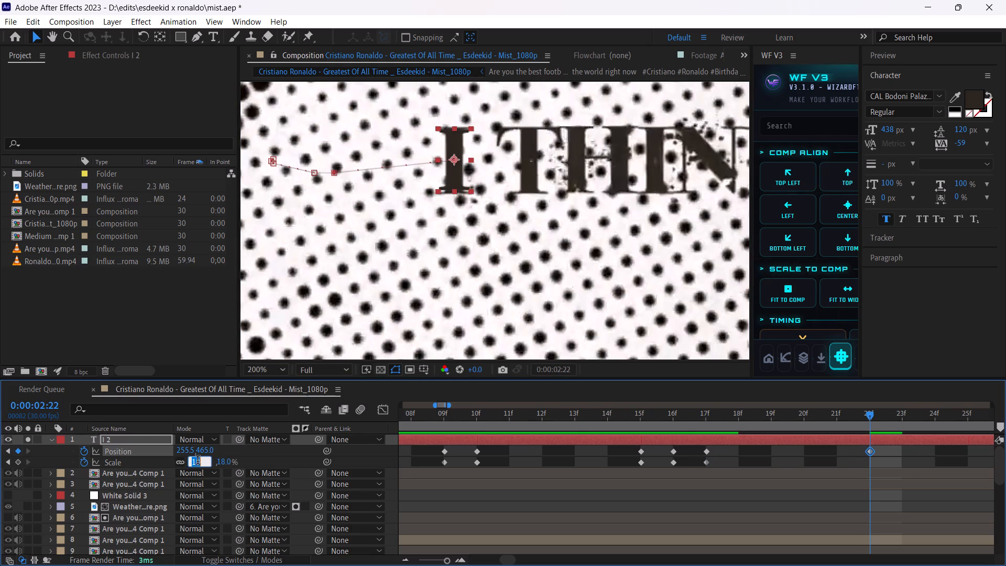
{"action": "key", "text": "2"}
{"action": "key", "text": "2"}
{"action": "left_click", "coordinate": [263, 456]}
{"action": "left_click", "coordinate": [460, 160]}
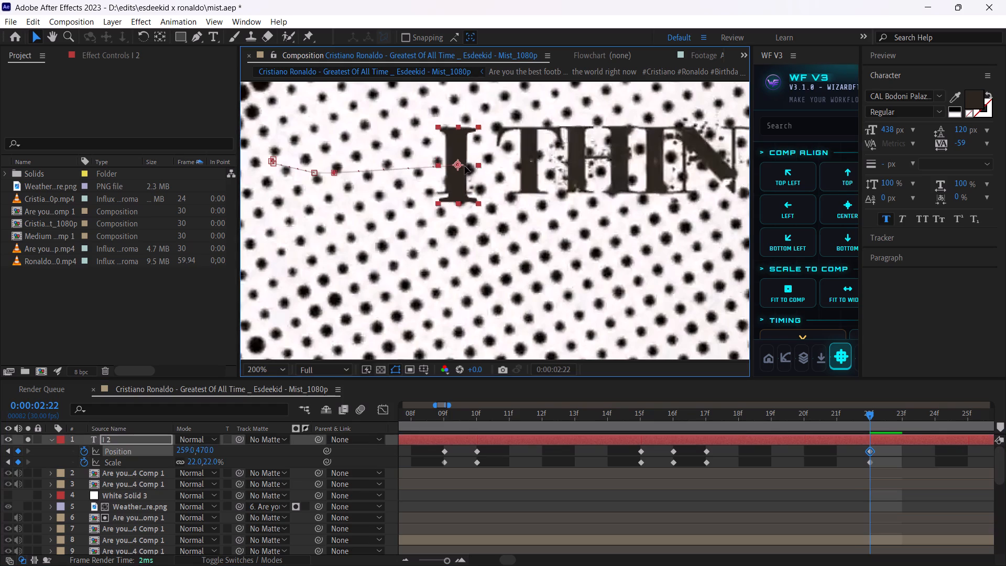
{"action": "left_click", "coordinate": [195, 459]}
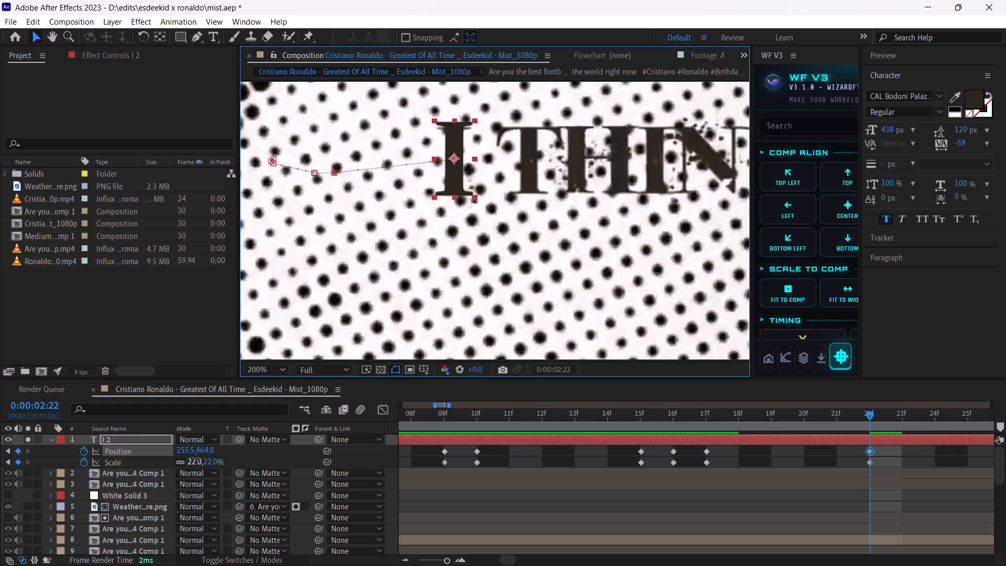
{"action": "key", "text": "2"}
{"action": "key", "text": "1"}
{"action": "left_click", "coordinate": [293, 450]}
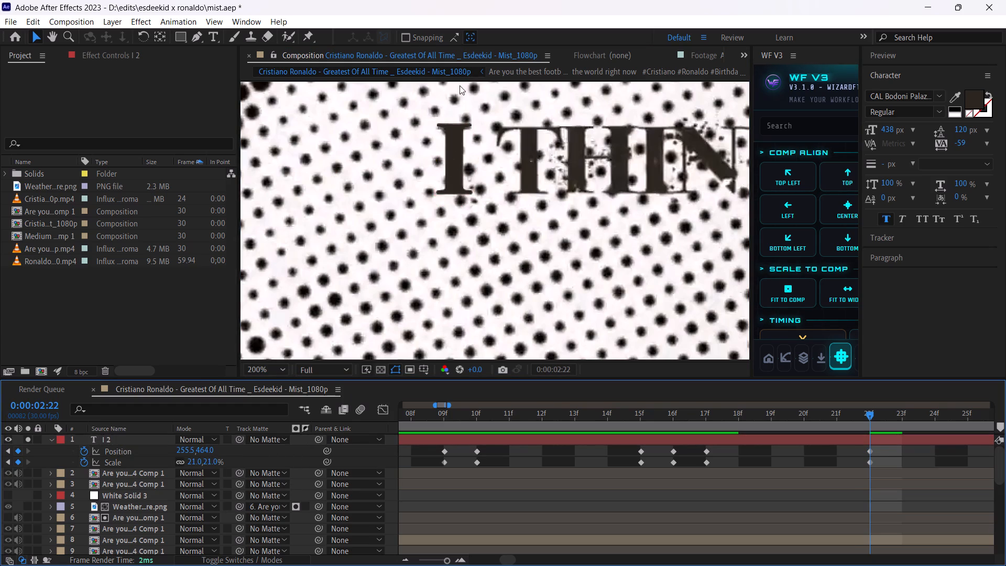
{"action": "left_click", "coordinate": [457, 144]}
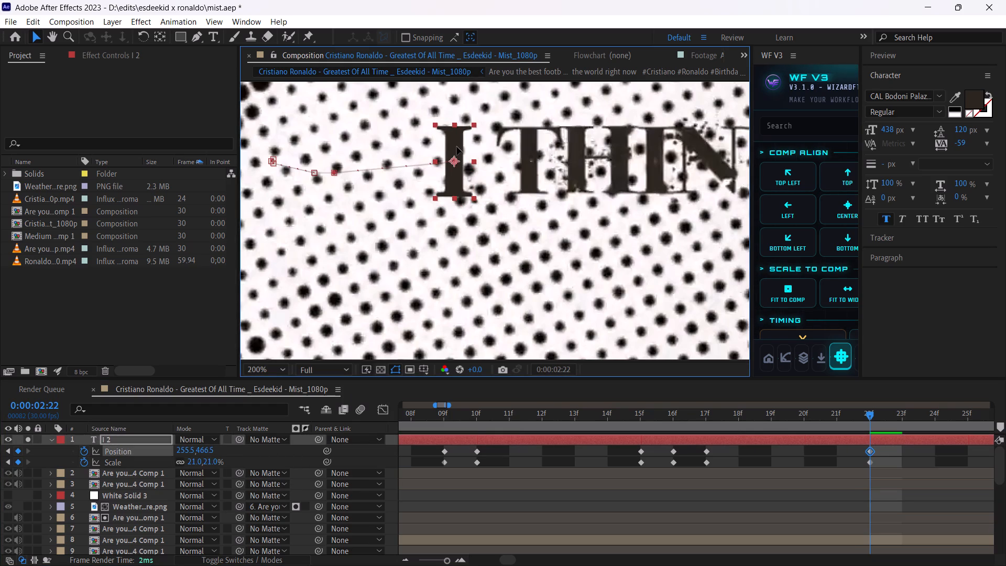
Preview the "I" layer's keyframed motion against the reference up to 0:00:02:22.
{"action": "left_click_drag", "start_coordinate": [863, 414], "coordinate": [703, 419]}
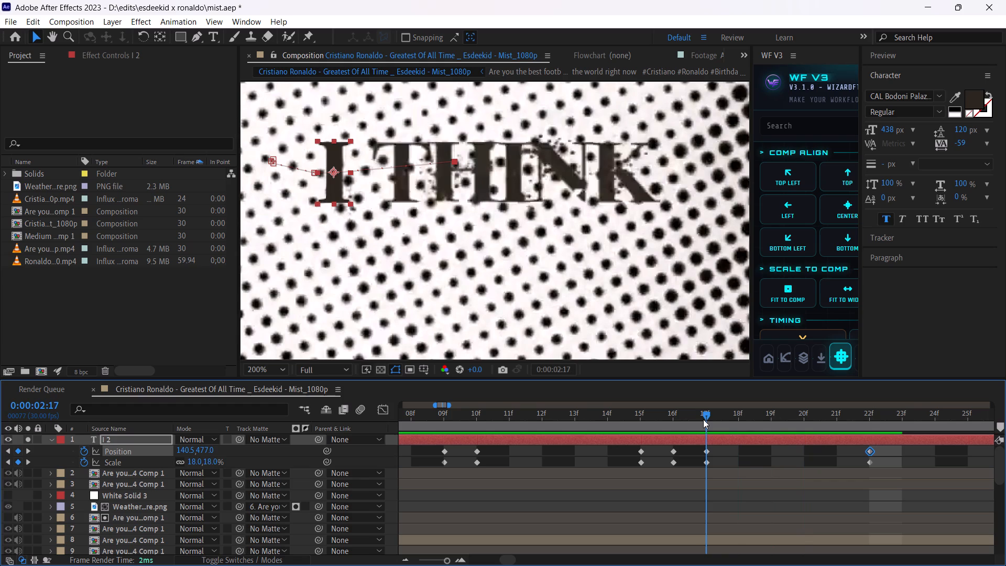
{"action": "left_click_drag", "start_coordinate": [703, 419], "coordinate": [519, 431]}
{"action": "key", "text": "space"}
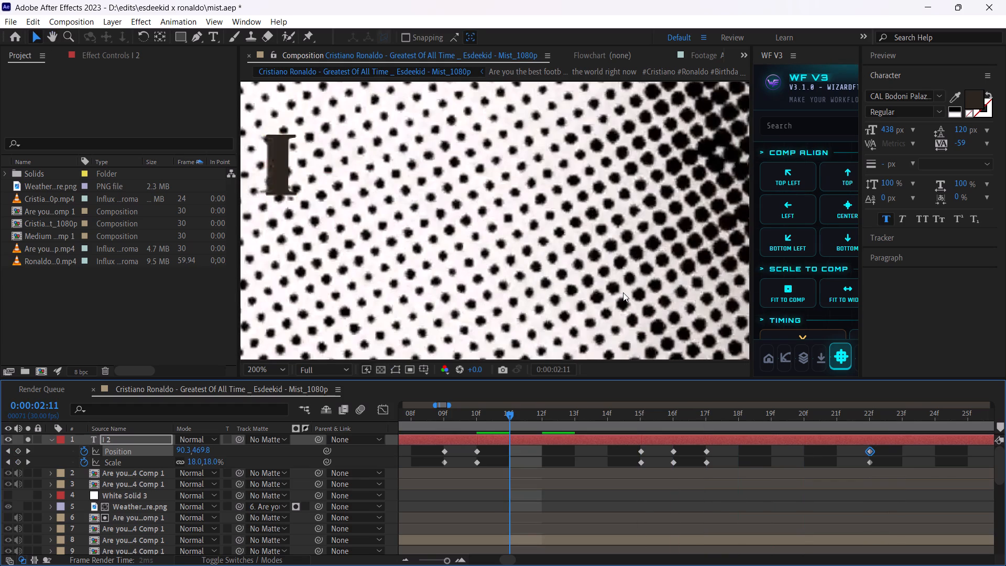
{"action": "key", "text": "space"}
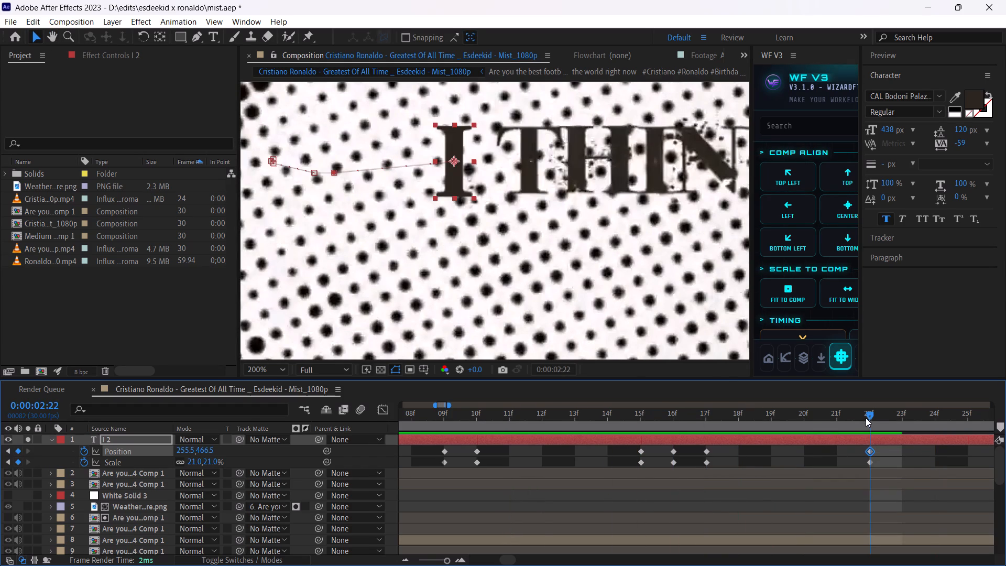
Examine how the reference text moves and changes relative to the "I" layer from 0:00:02:22 to 0:00:03:09.
{"action": "left_click", "coordinate": [445, 561]}
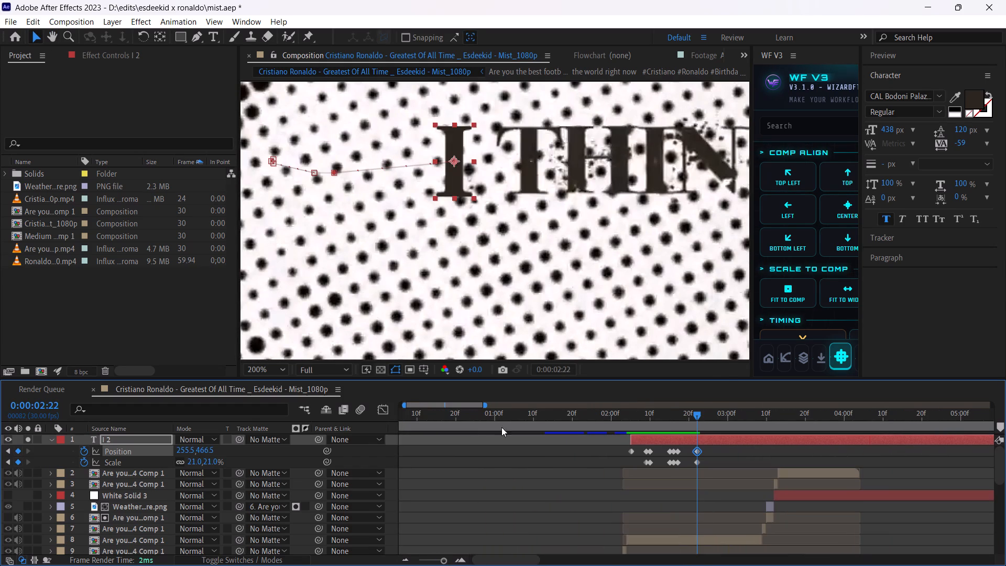
{"action": "scroll", "coordinate": [617, 228], "scroll_direction": "down", "scroll_amount": 2}
{"action": "scroll", "coordinate": [613, 232], "scroll_direction": "up", "scroll_amount": 1}
{"action": "middle_click_drag", "start_coordinate": [627, 249], "coordinate": [580, 222]}
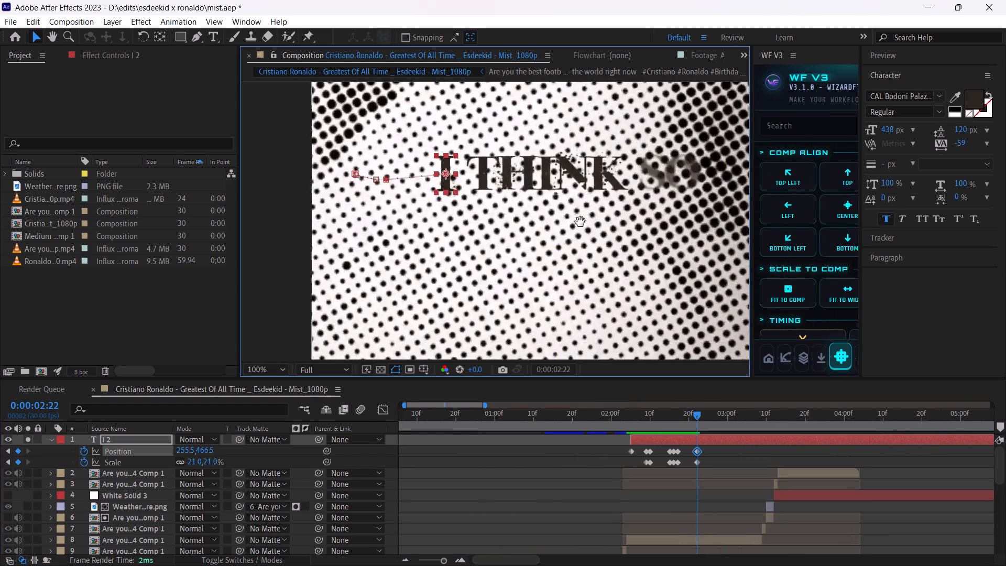
{"action": "middle_click_drag", "start_coordinate": [580, 222], "coordinate": [571, 216]}
{"action": "scroll", "coordinate": [570, 217], "scroll_direction": "up", "scroll_amount": 1}
{"action": "middle_click_drag", "start_coordinate": [601, 278], "coordinate": [583, 330]}
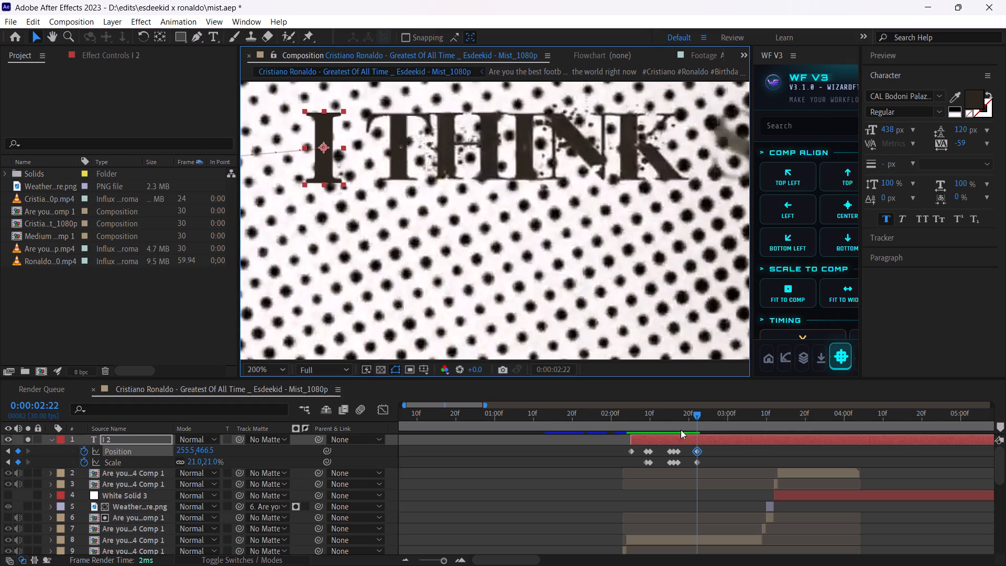
{"action": "left_click_drag", "start_coordinate": [699, 417], "coordinate": [737, 411]}
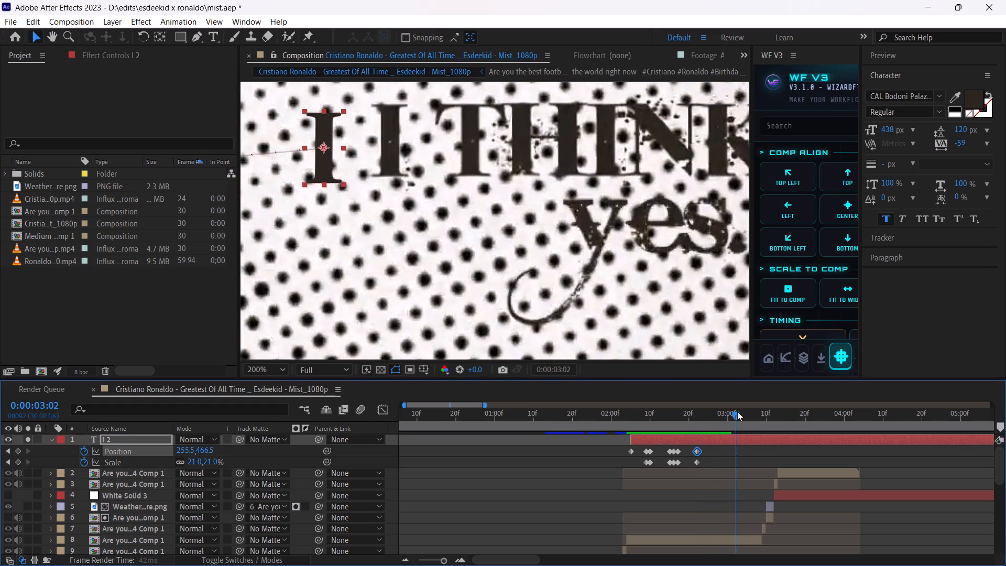
{"action": "left_click_drag", "start_coordinate": [737, 411], "coordinate": [754, 411]}
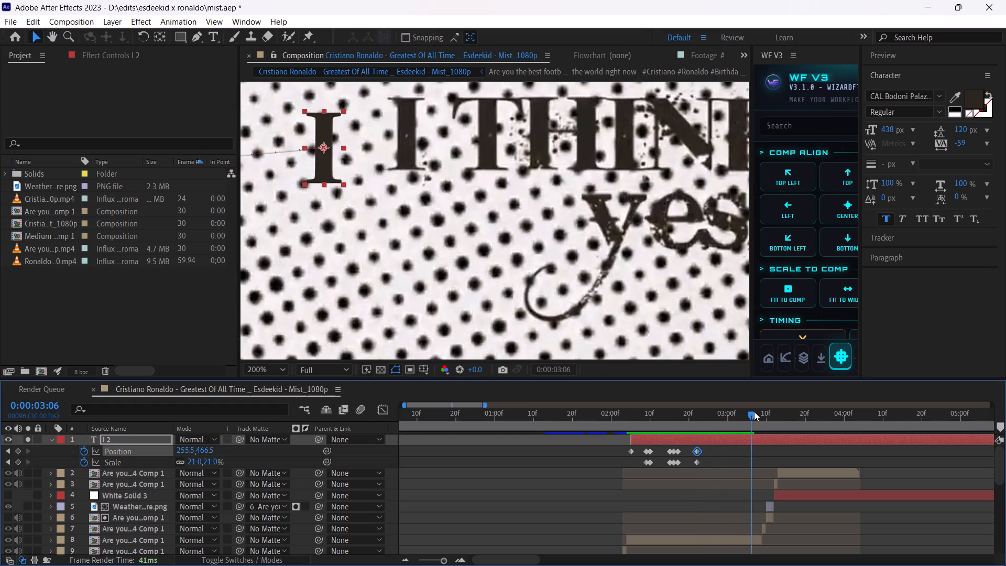
{"action": "left_click_drag", "start_coordinate": [754, 411], "coordinate": [762, 410]}
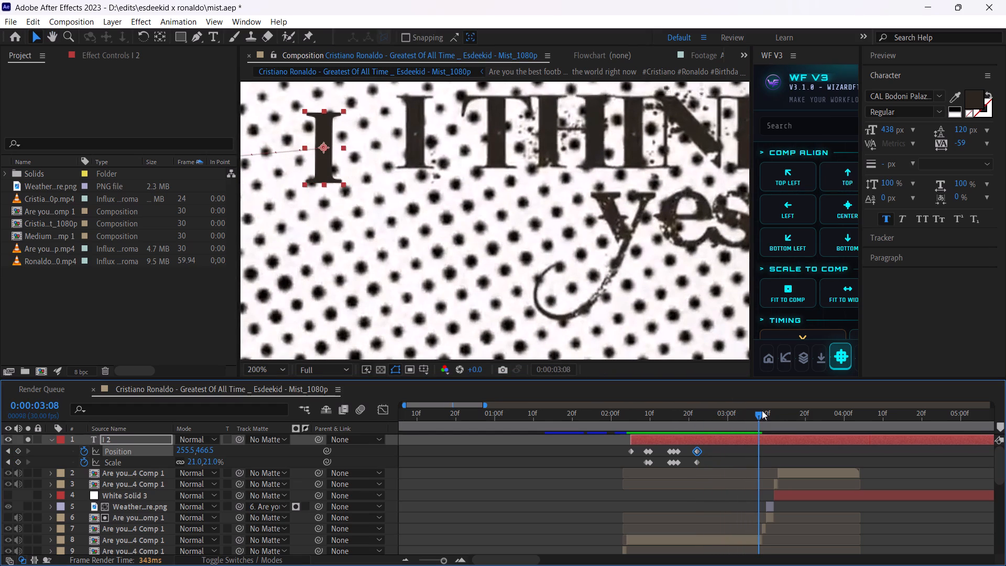
{"action": "left_click_drag", "start_coordinate": [762, 410], "coordinate": [763, 410]}
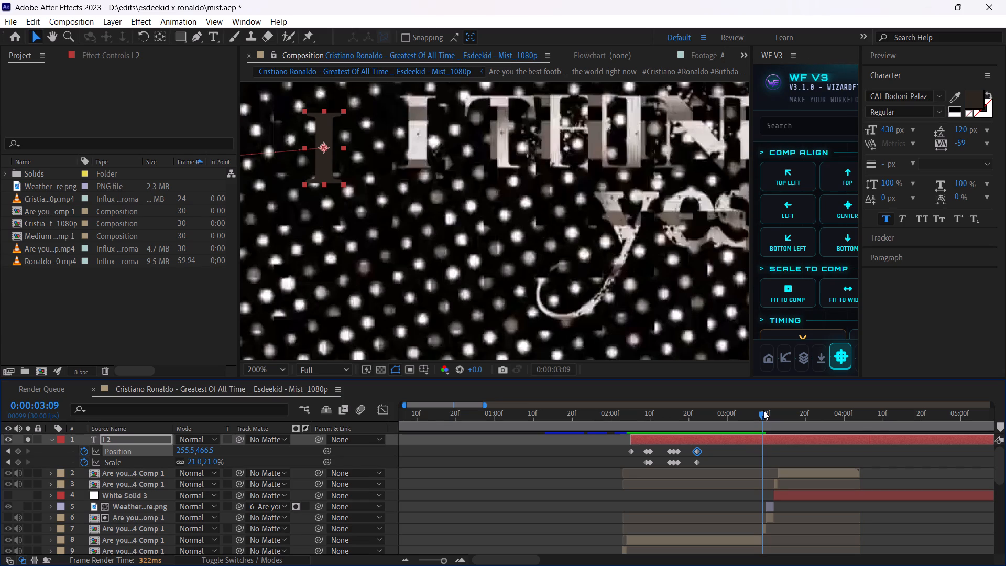
{"action": "left_click_drag", "start_coordinate": [763, 410], "coordinate": [764, 409]}
{"action": "left_click_drag", "start_coordinate": [764, 409], "coordinate": [763, 412]}
{"action": "scroll", "coordinate": [693, 249], "scroll_direction": "down", "scroll_amount": 4}
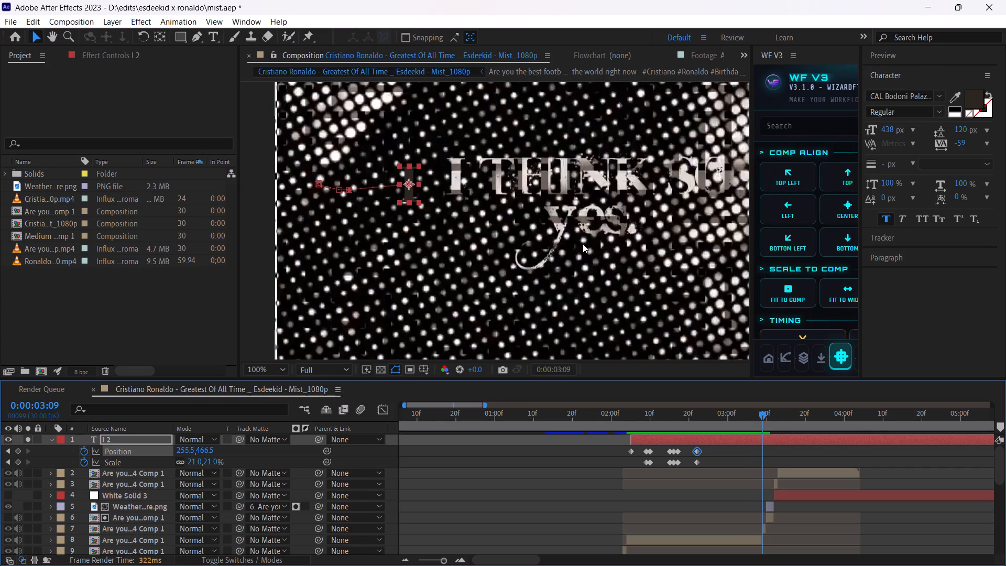
{"action": "scroll", "coordinate": [562, 236], "scroll_direction": "down", "scroll_amount": 3}
{"action": "scroll", "coordinate": [565, 244], "scroll_direction": "up", "scroll_amount": 2}
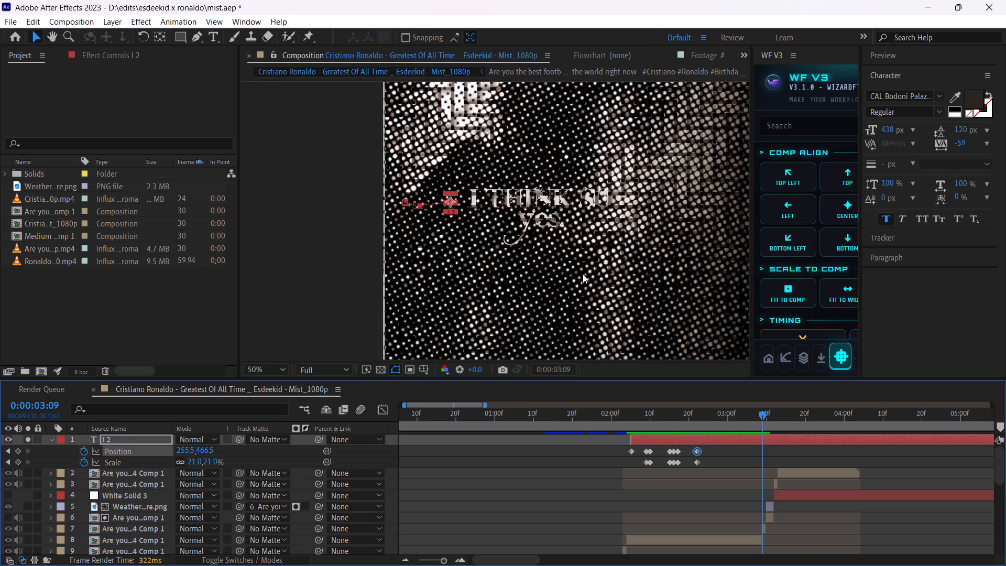
{"action": "scroll", "coordinate": [583, 274], "scroll_direction": "up", "scroll_amount": 1}
{"action": "scroll", "coordinate": [583, 274], "scroll_direction": "down", "scroll_amount": 2}
{"action": "scroll", "coordinate": [583, 274], "scroll_direction": "up", "scroll_amount": 1}
At 0:00:03:08, move the "I" layer onto the reference letter at position 343.5, 452.5.
{"action": "scroll", "coordinate": [610, 301], "scroll_direction": "down", "scroll_amount": 2}
{"action": "scroll", "coordinate": [610, 301], "scroll_direction": "up", "scroll_amount": 2}
{"action": "middle_click_drag", "start_coordinate": [618, 264], "coordinate": [336, 257]}
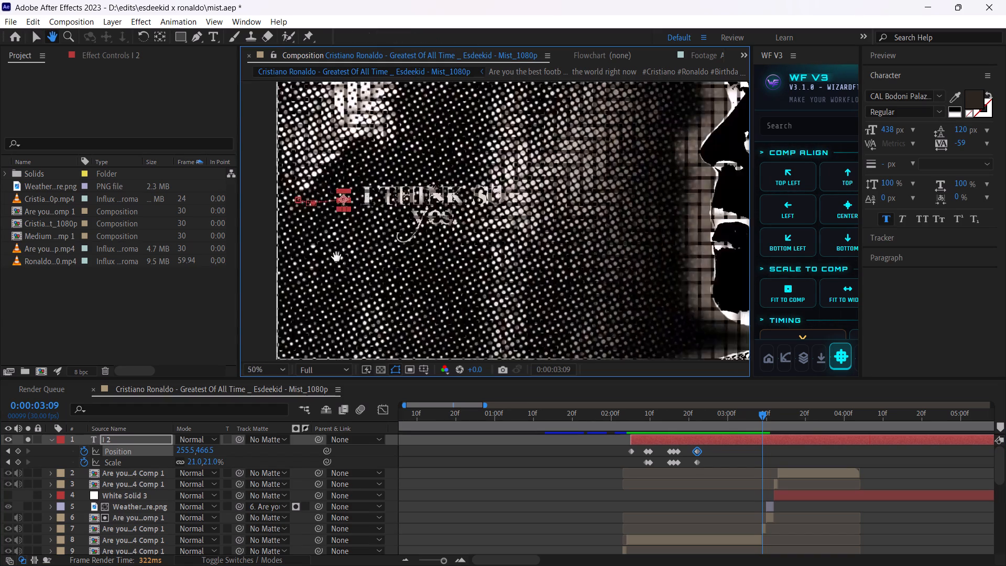
{"action": "middle_click_drag", "start_coordinate": [336, 257], "coordinate": [428, 245]}
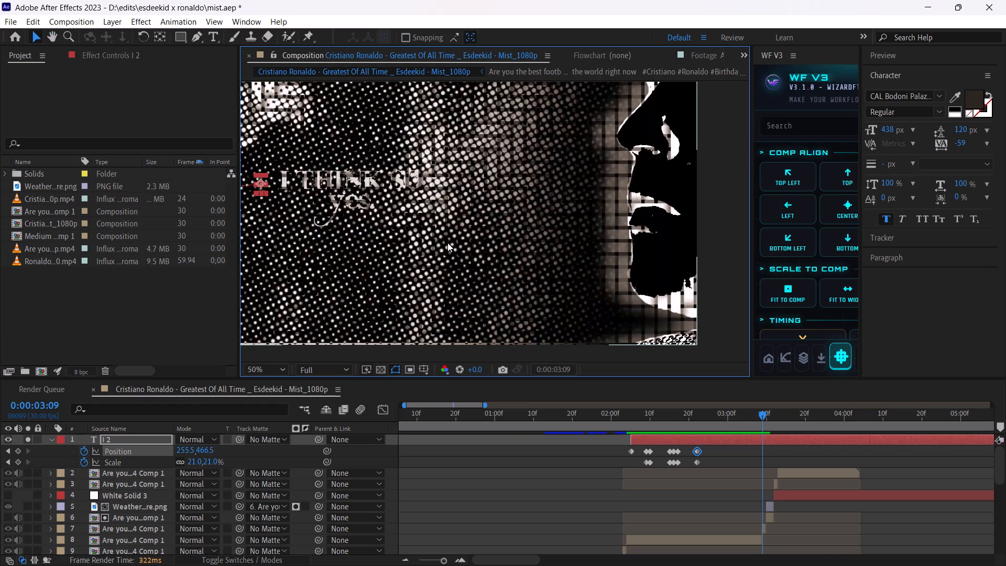
{"action": "middle_click_drag", "start_coordinate": [424, 199], "coordinate": [447, 193]}
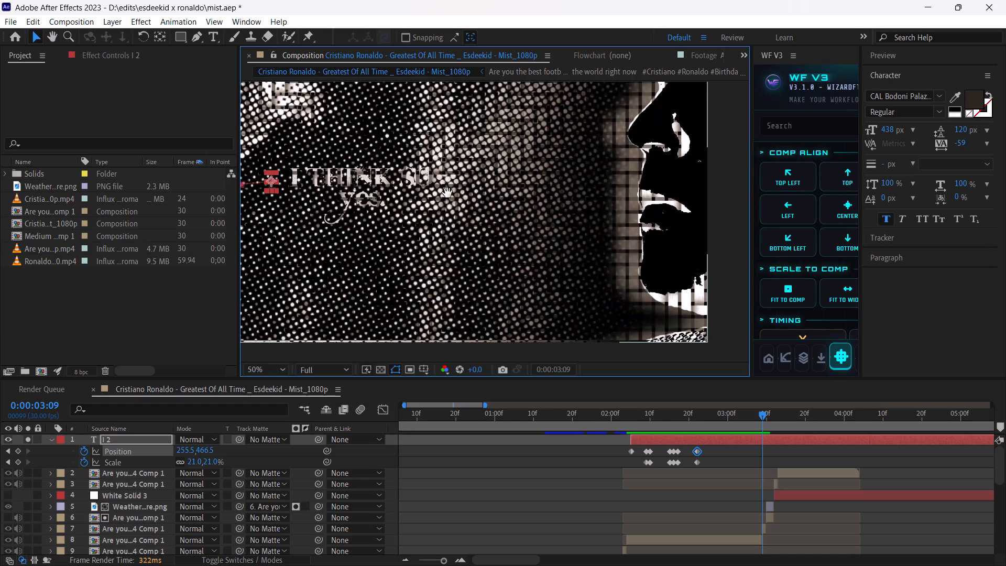
{"action": "middle_click_drag", "start_coordinate": [447, 193], "coordinate": [476, 189]}
{"action": "scroll", "coordinate": [419, 189], "scroll_direction": "up", "scroll_amount": 1}
{"action": "middle_click_drag", "start_coordinate": [356, 200], "coordinate": [544, 244]}
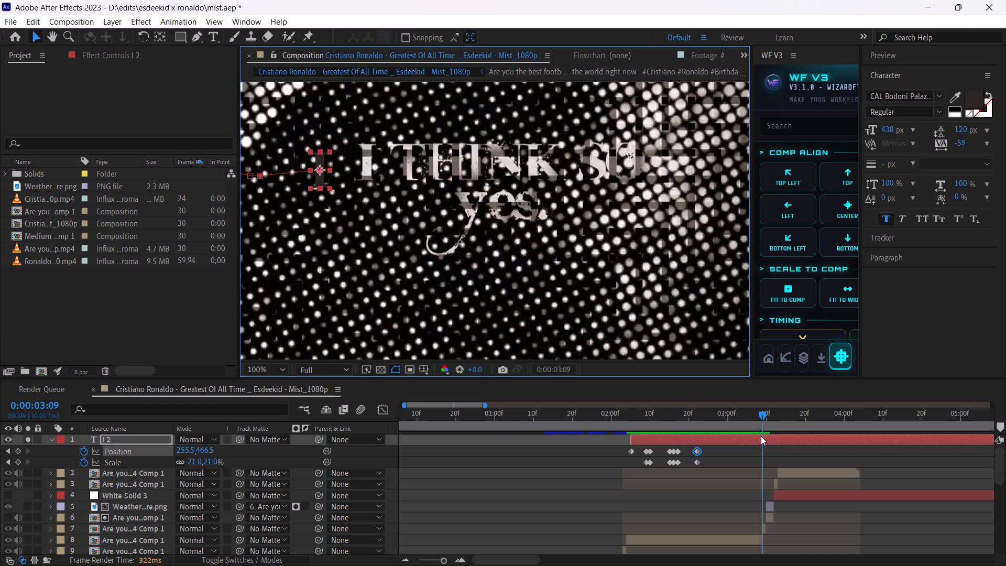
{"action": "key", "text": "ctrl+Left"}
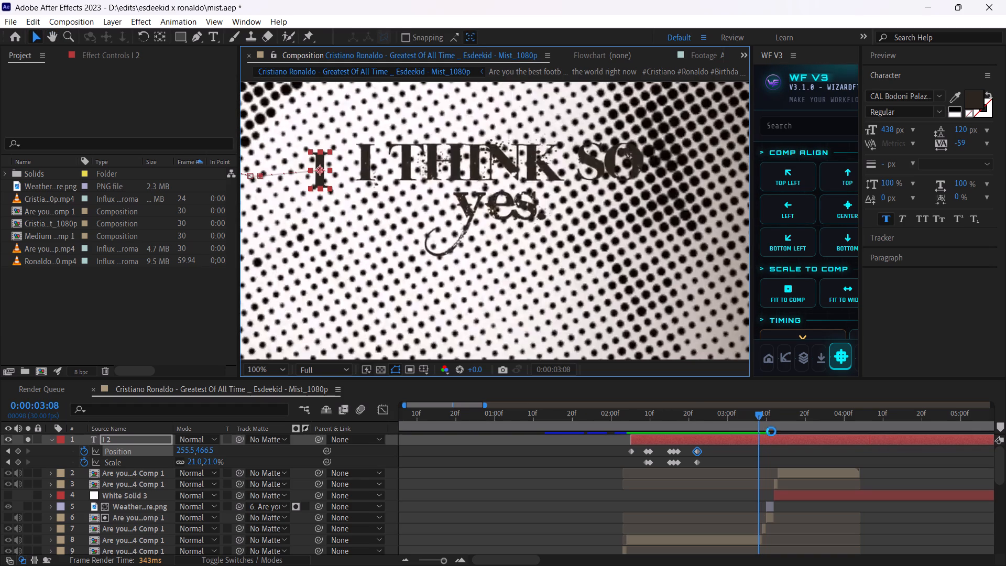
{"action": "scroll", "coordinate": [339, 198], "scroll_direction": "up", "scroll_amount": 2}
{"action": "scroll", "coordinate": [329, 207], "scroll_direction": "down", "scroll_amount": 1}
{"action": "middle_click_drag", "start_coordinate": [329, 207], "coordinate": [513, 275]}
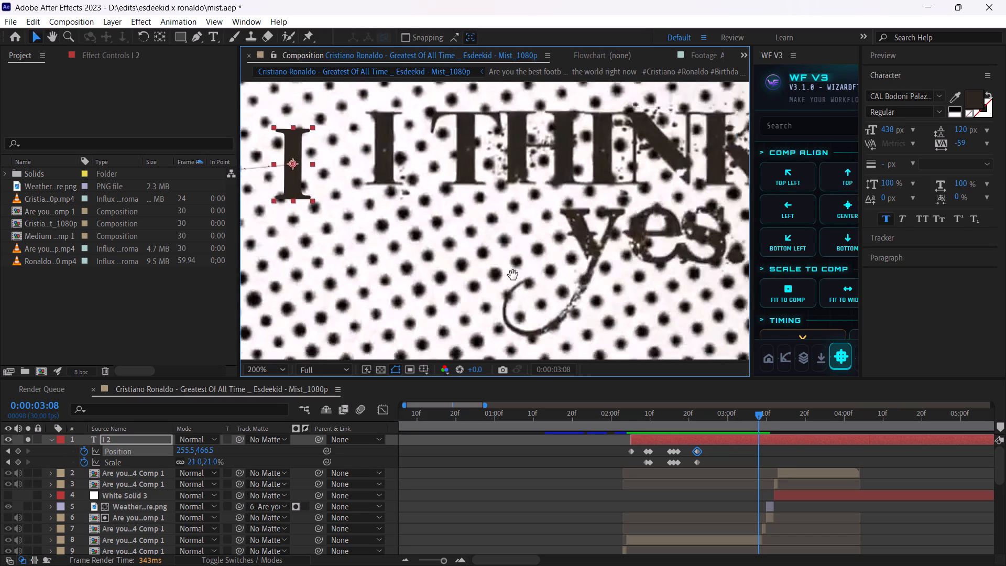
{"action": "middle_click_drag", "start_coordinate": [513, 275], "coordinate": [589, 303]}
{"action": "left_click_drag", "start_coordinate": [406, 228], "coordinate": [480, 216]}
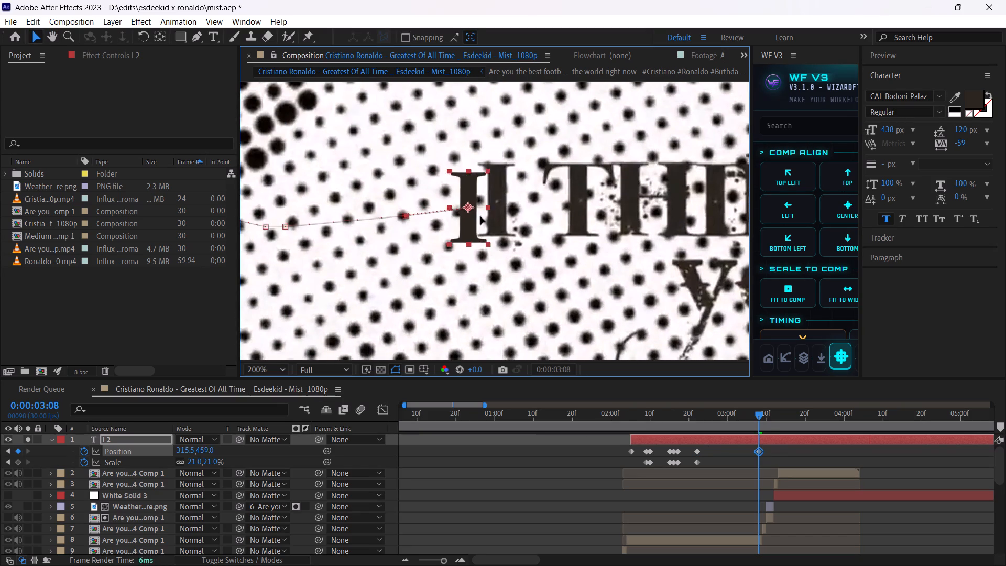
{"action": "left_click_drag", "start_coordinate": [480, 216], "coordinate": [498, 212]}
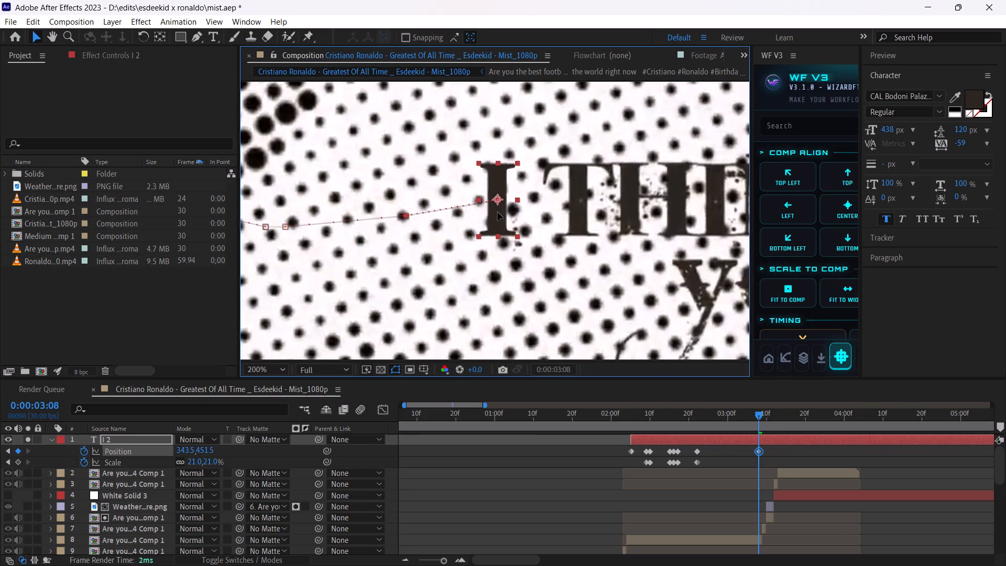
{"action": "left_click_drag", "start_coordinate": [498, 212], "coordinate": [498, 213]}
At 0:00:02:23, realign the "I" layer with the reference letter at about position 274, 463.
{"action": "left_click_drag", "start_coordinate": [758, 410], "coordinate": [713, 419]}
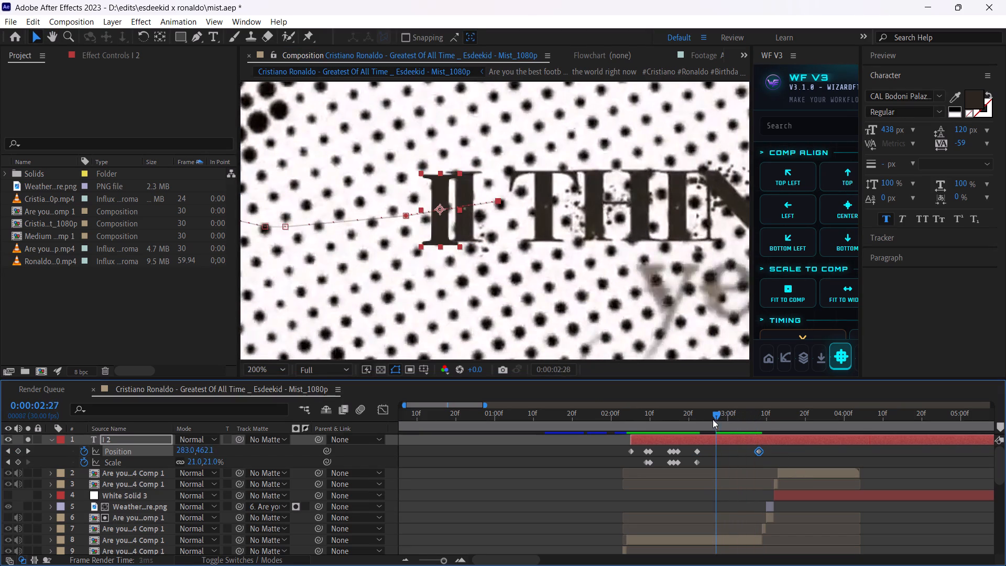
{"action": "left_click_drag", "start_coordinate": [713, 419], "coordinate": [711, 419]}
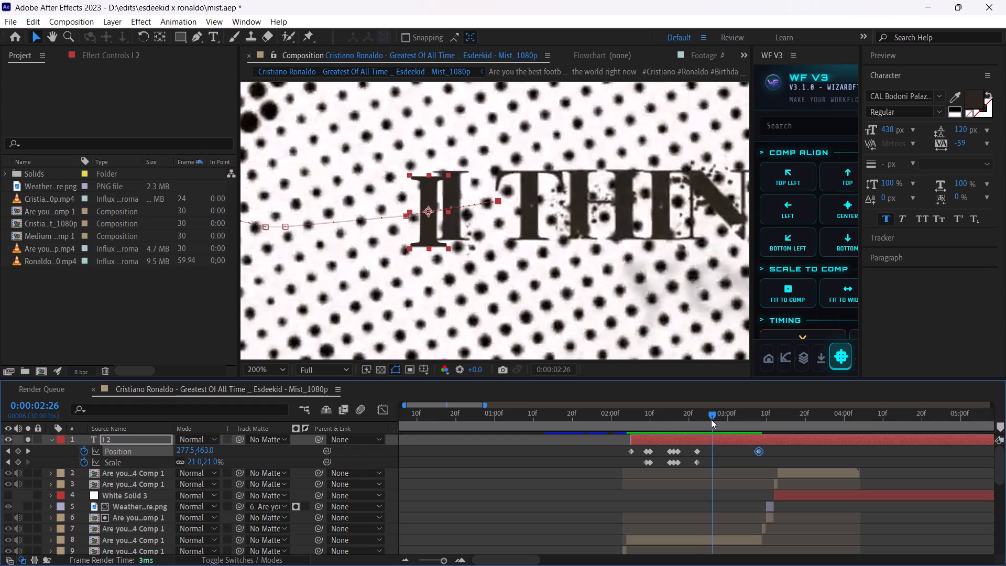
{"action": "left_click_drag", "start_coordinate": [711, 419], "coordinate": [701, 422]}
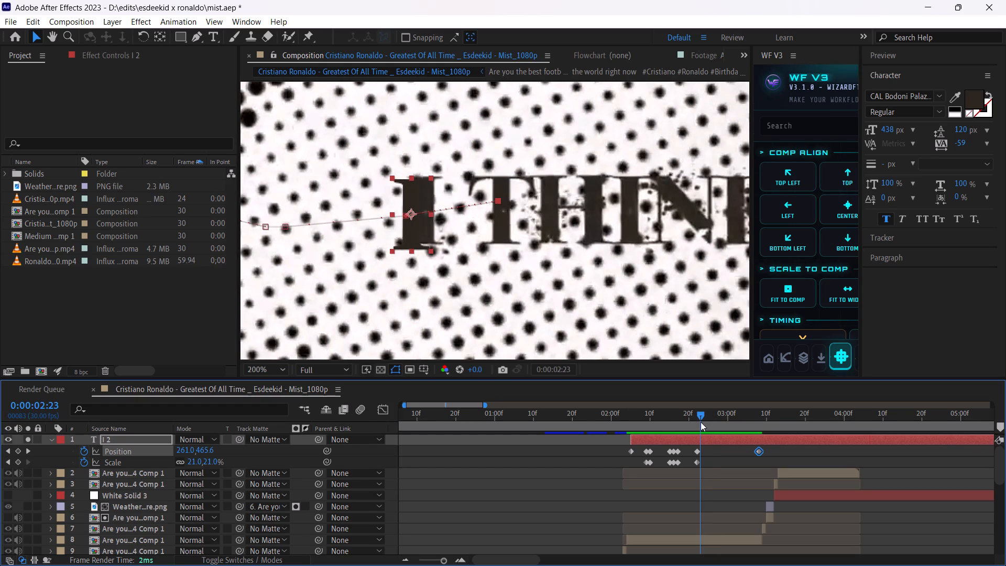
{"action": "left_click_drag", "start_coordinate": [701, 422], "coordinate": [703, 422]}
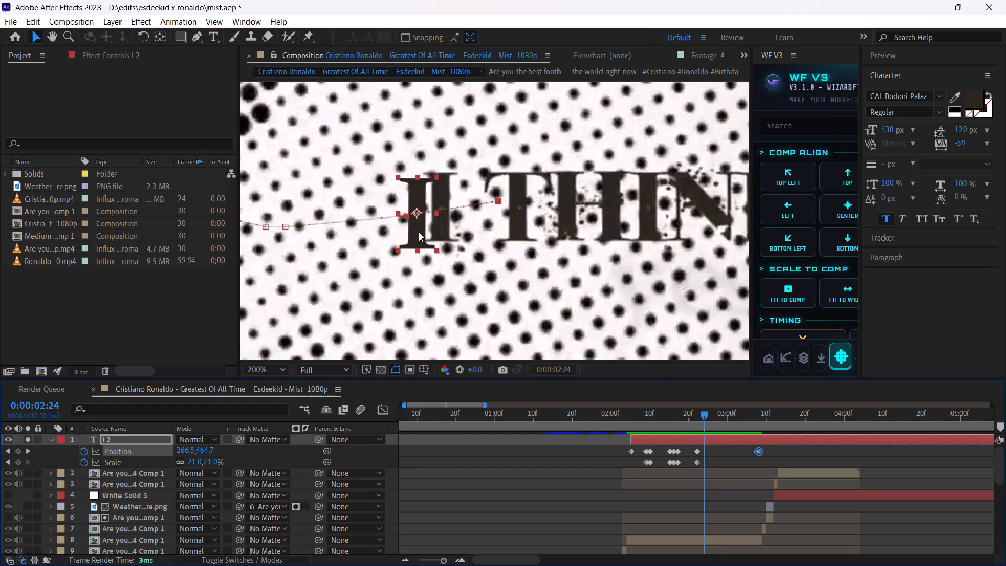
{"action": "key", "text": "ctrl+Left"}
{"action": "left_click_drag", "start_coordinate": [403, 234], "coordinate": [406, 232]}
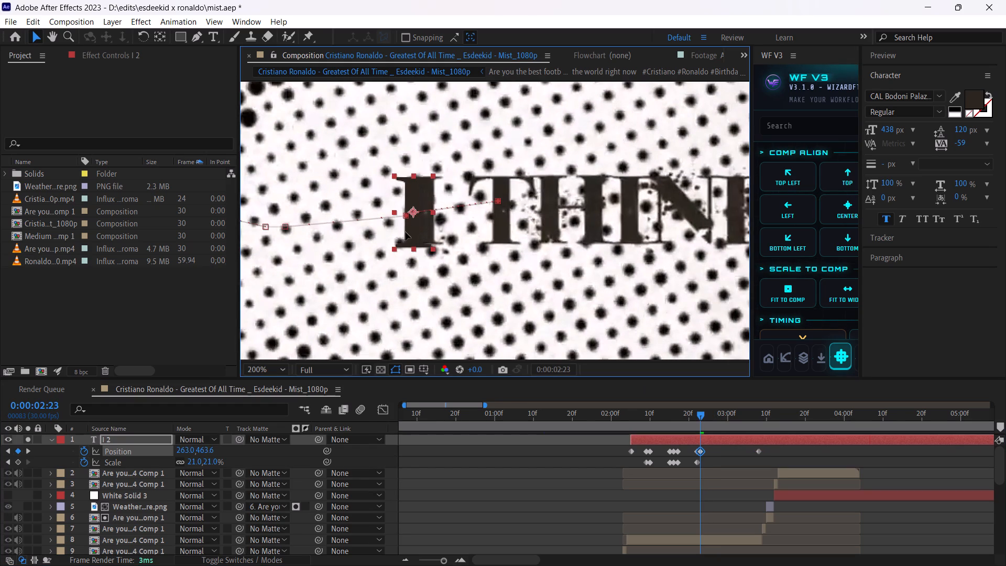
{"action": "left_click_drag", "start_coordinate": [406, 232], "coordinate": [418, 232]}
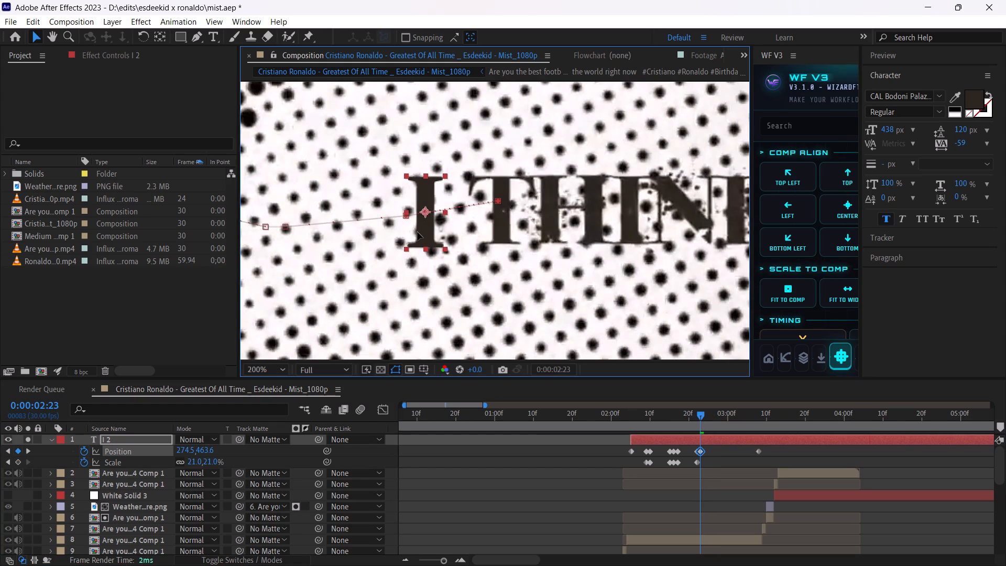
{"action": "left_click_drag", "start_coordinate": [418, 232], "coordinate": [417, 231]}
At 0:00:02:25, move the "I" layer onto the reference letter at position 295.3, 458.3.
{"action": "key", "text": "ctrl+Right"}
{"action": "key", "text": "ctrl+Right"}
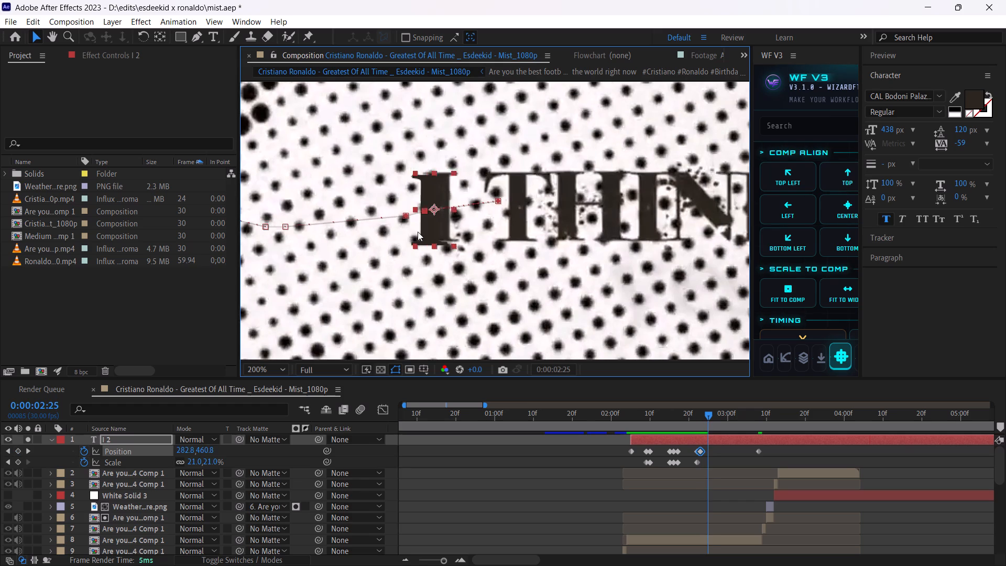
{"action": "key", "text": "ctrl+Right"}
{"action": "key", "text": "ctrl+Left"}
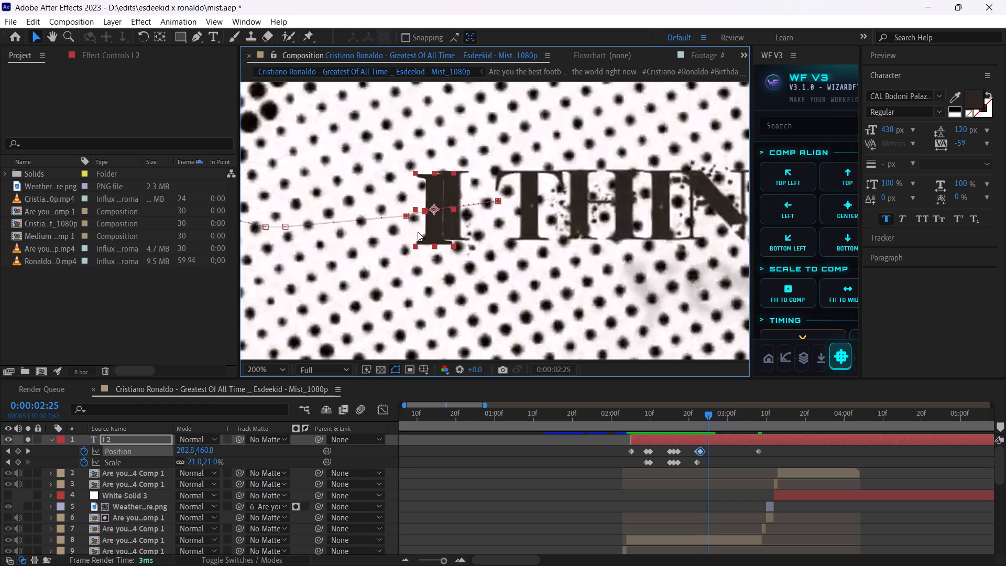
{"action": "left_click_drag", "start_coordinate": [428, 224], "coordinate": [436, 217]}
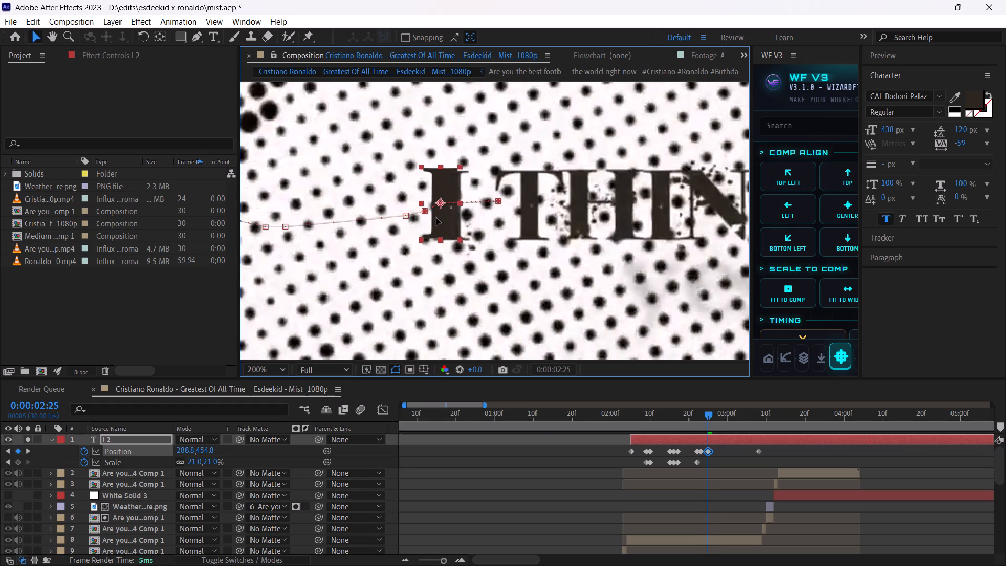
{"action": "left_click_drag", "start_coordinate": [436, 217], "coordinate": [441, 221]}
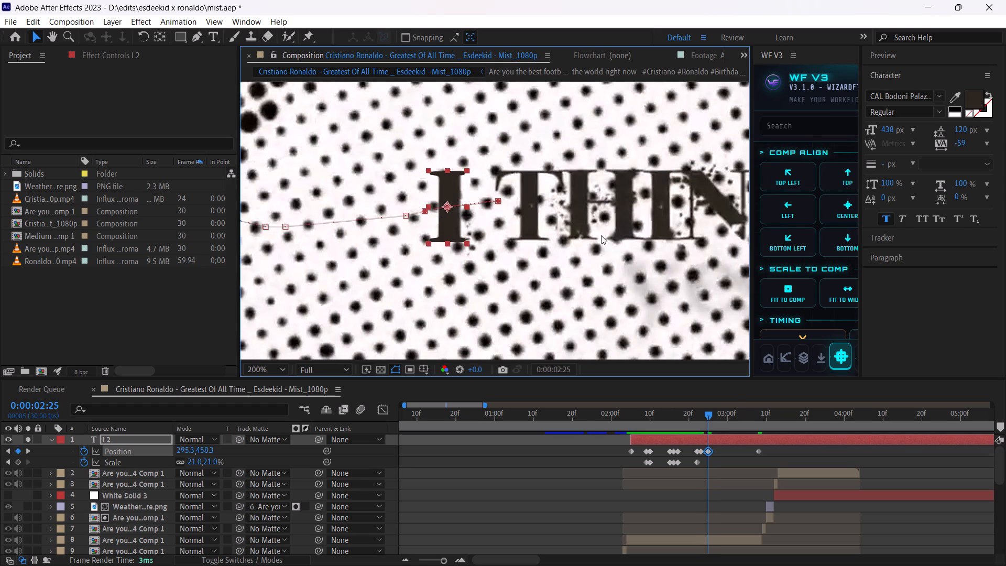
At 0:00:03:03, adjust the "I" layer to match the reference letter at position 326.5, 458.7.
{"action": "key", "text": "ctrl+Right"}
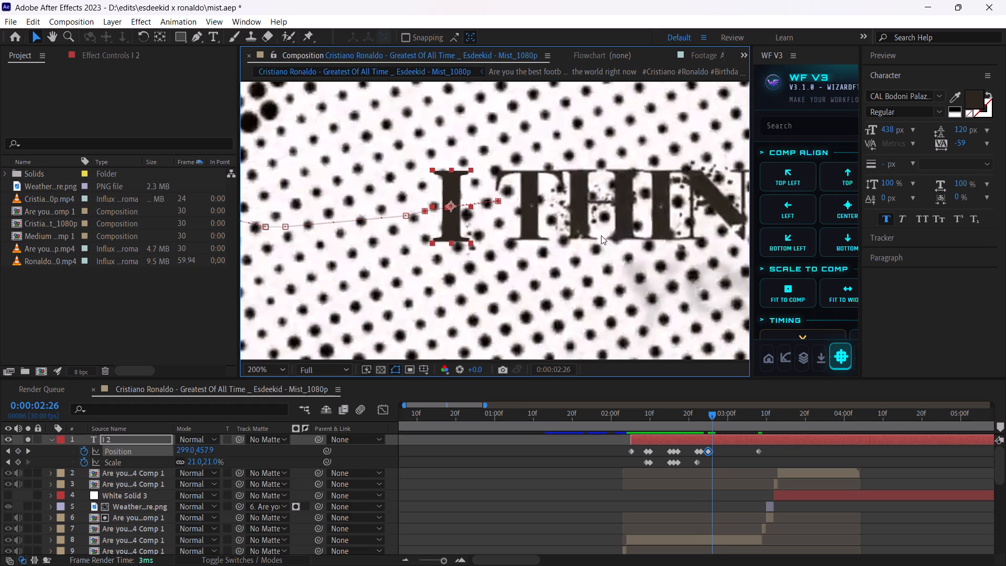
{"action": "key", "text": "ctrl+Left"}
{"action": "key", "text": "ctrl+Right"}
{"action": "key", "text": "ctrl+Right"}
{"action": "key", "text": "ctrl+Right"}
{"action": "key", "text": "ctrl+Right"}
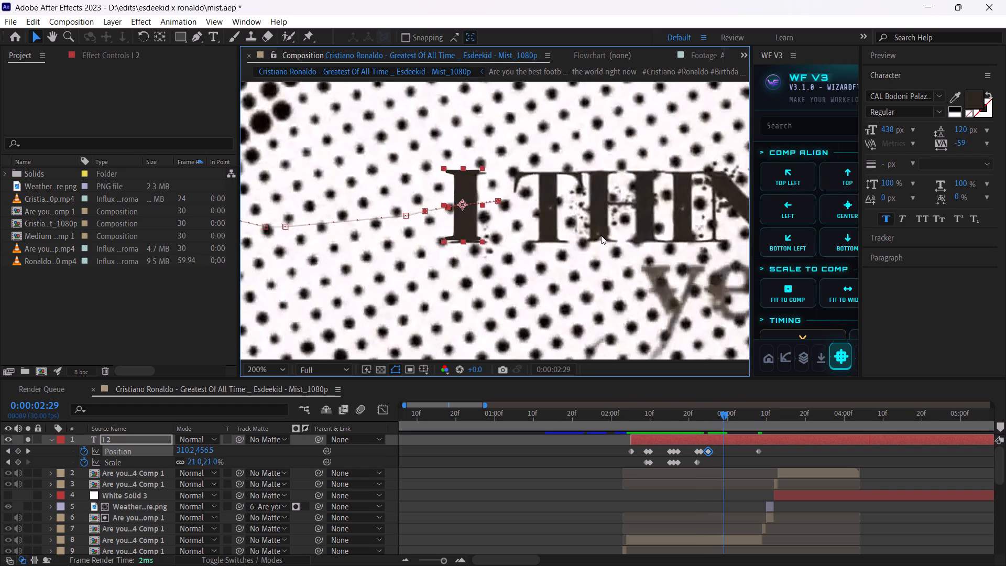
{"action": "key", "text": "ctrl+Right"}
{"action": "key", "text": "ctrl+Right"}
{"action": "key", "text": "ctrl+Right"}
{"action": "key", "text": "ctrl+Right"}
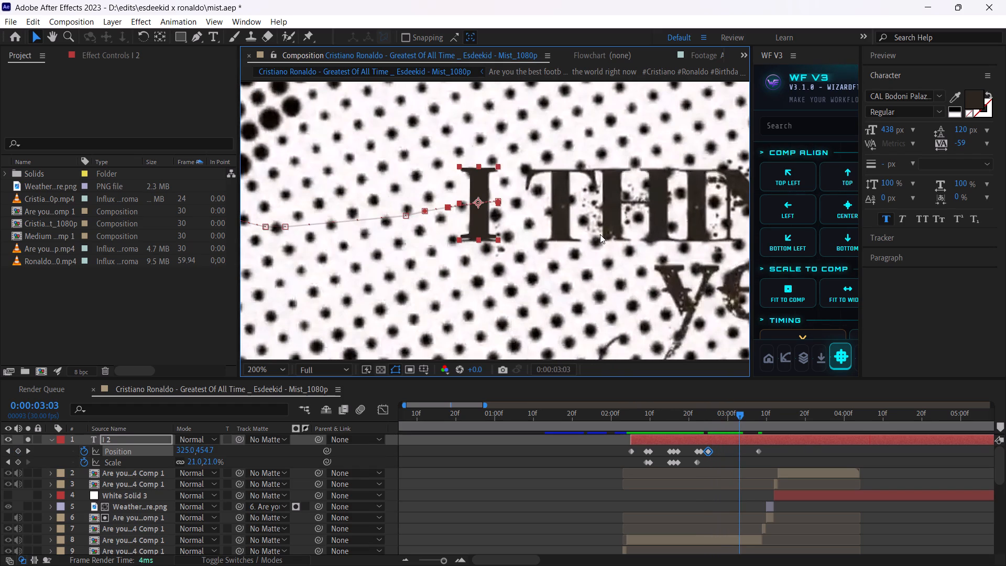
{"action": "left_click", "coordinate": [475, 205]}
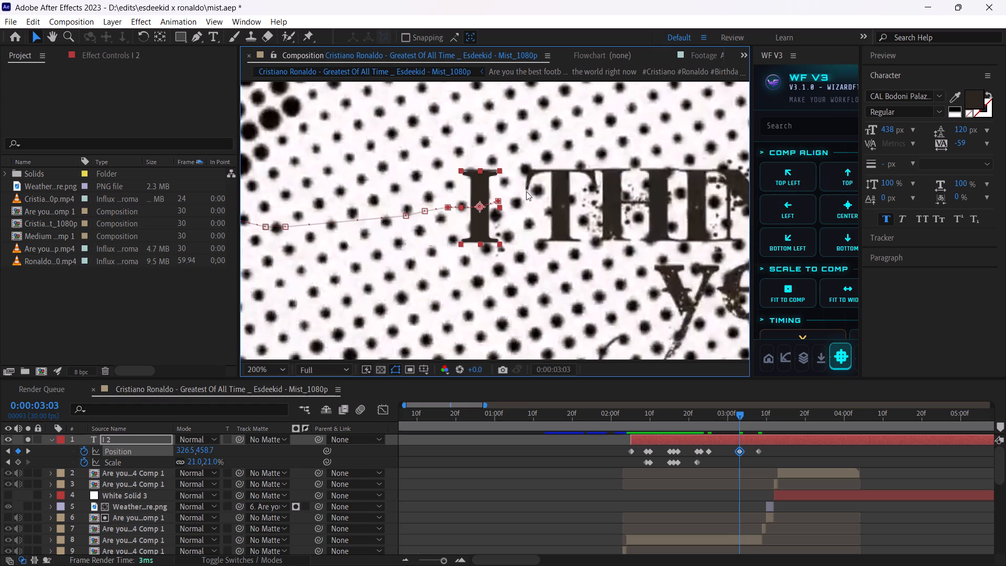
Check the "I" layer's alignment frame by frame up to 0:00:03:08, and preview its motion from 0:00:01:23.
{"action": "key", "text": "ctrl+Left"}
{"action": "key", "text": "ctrl+Left"}
{"action": "key", "text": "ctrl+Left"}
{"action": "key", "text": "ctrl+Right"}
{"action": "key", "text": "ctrl+Right"}
{"action": "key", "text": "ctrl+Right"}
{"action": "key", "text": "ctrl+Right"}
{"action": "key", "text": "ctrl+Right"}
{"action": "key", "text": "ctrl+Right"}
{"action": "key", "text": "ctrl+Right"}
{"action": "key", "text": "ctrl+Right"}
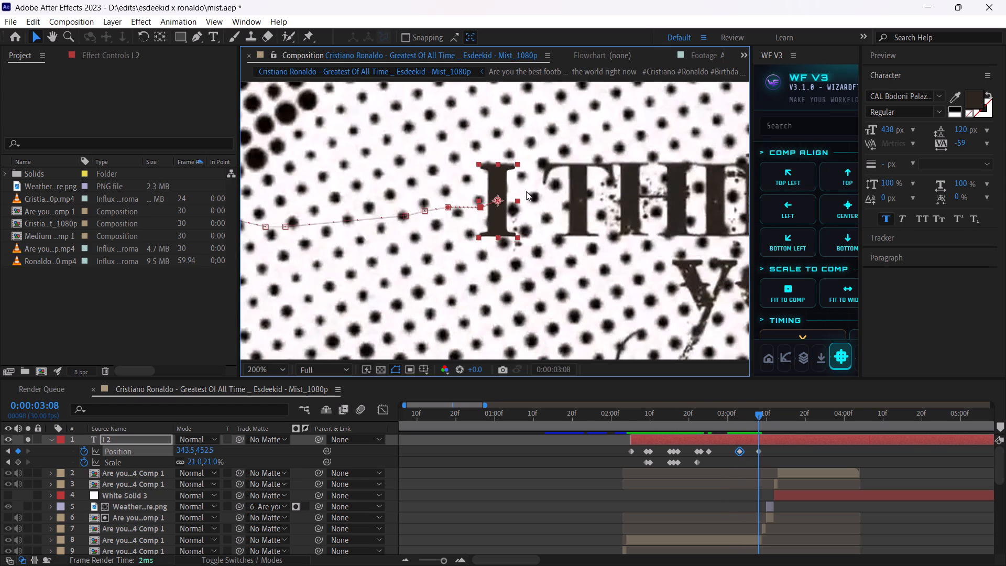
{"action": "left_click_drag", "start_coordinate": [758, 415], "coordinate": [585, 390]}
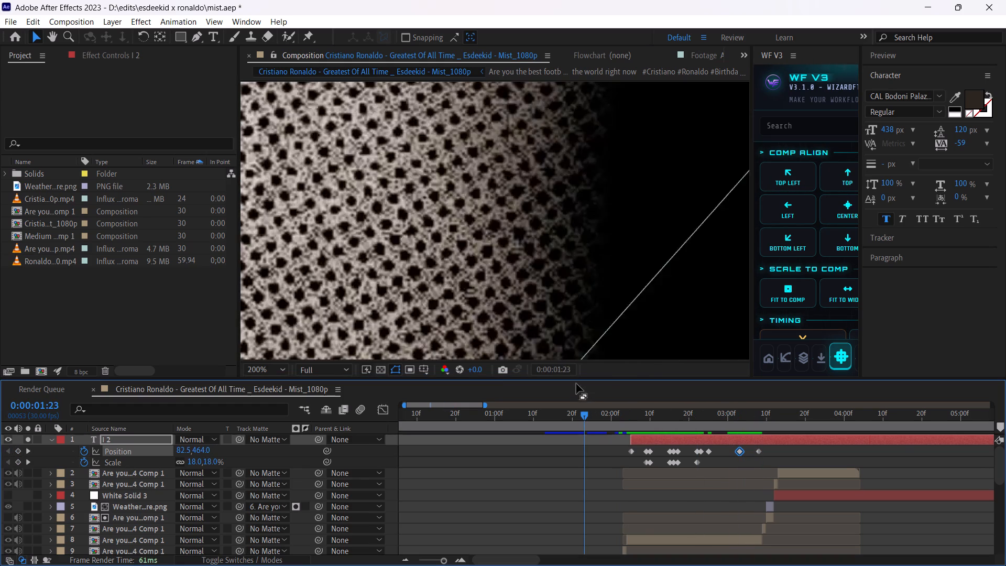
{"action": "key", "text": "space"}
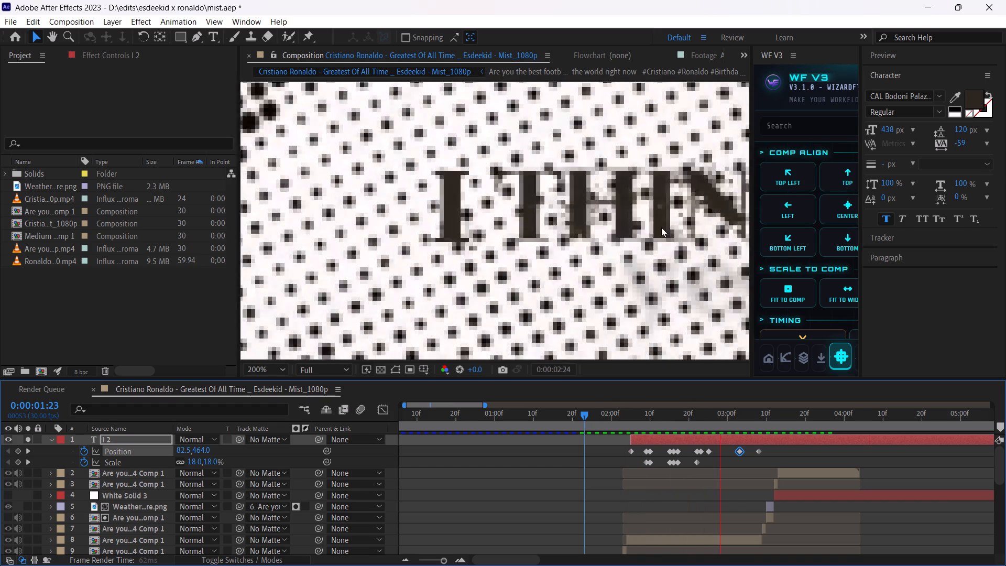
{"action": "key", "text": "space"}
Split the "I" layer at 0:00:03:09 and delete the part after the split.
{"action": "left_click_drag", "start_coordinate": [747, 412], "coordinate": [762, 416]}
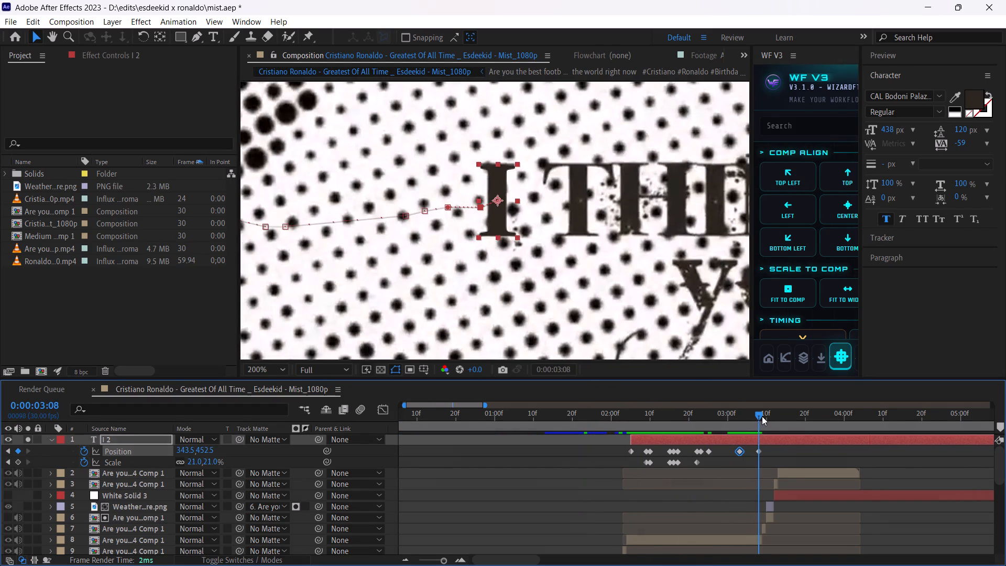
{"action": "left_click_drag", "start_coordinate": [762, 416], "coordinate": [765, 423]}
{"action": "key", "text": "ctrl+shift+d"}
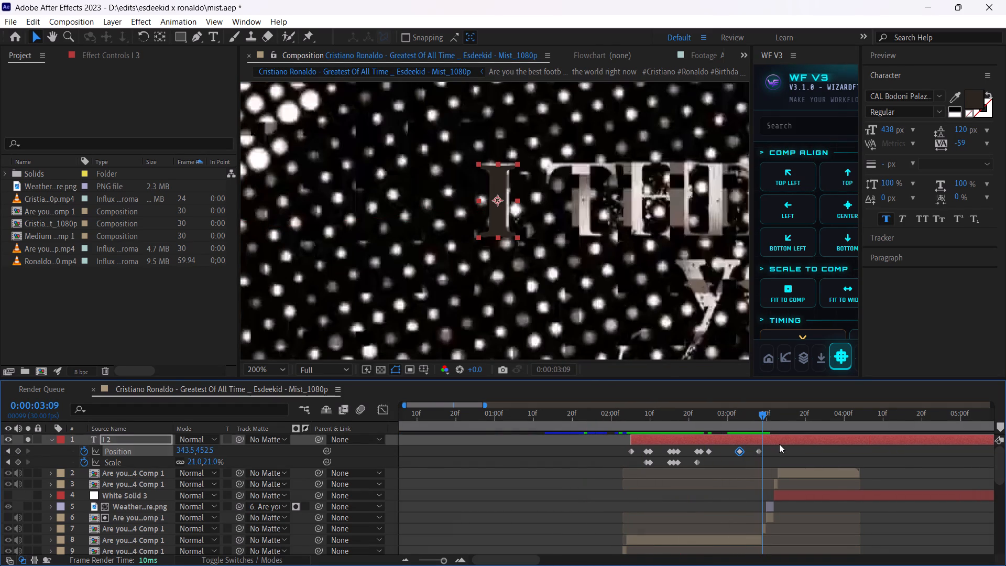
{"action": "key", "text": "Delete"}
Add a 100% opacity keyframe to the "I" layer at 0:00:02:09.
{"action": "left_click_drag", "start_coordinate": [727, 409], "coordinate": [640, 421]}
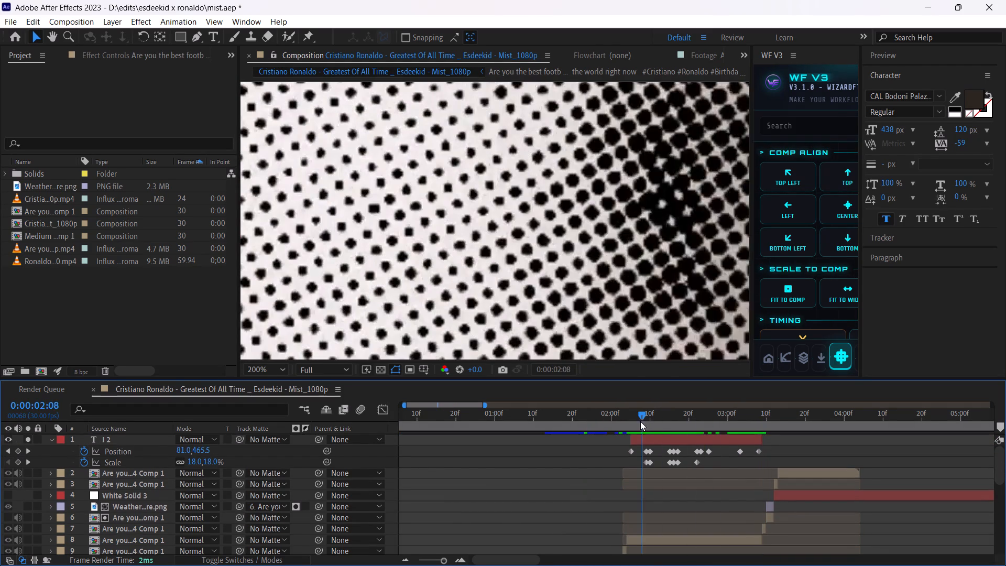
{"action": "left_click_drag", "start_coordinate": [640, 421], "coordinate": [703, 421]}
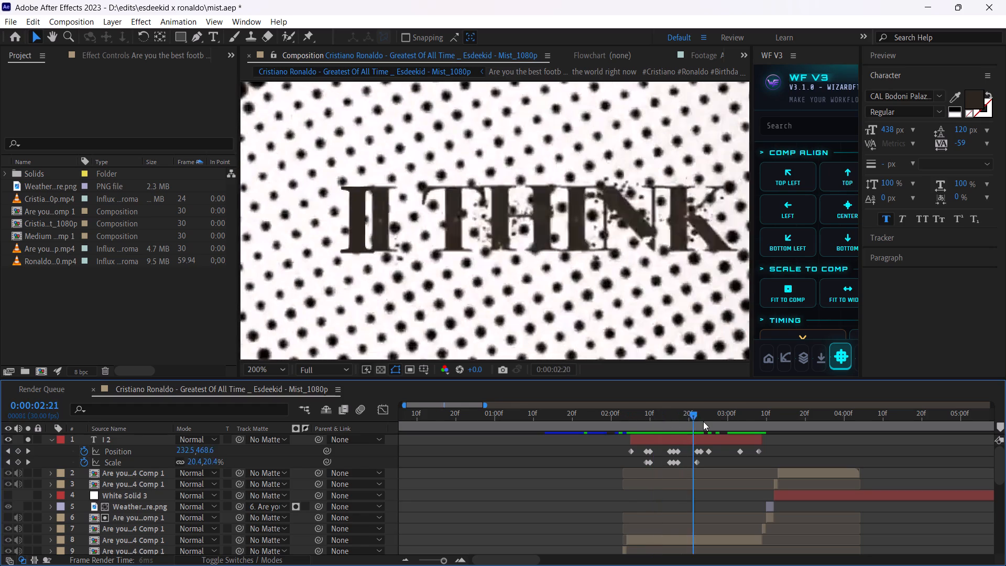
{"action": "left_click_drag", "start_coordinate": [703, 421], "coordinate": [690, 420]}
{"action": "left_click", "coordinate": [680, 439]}
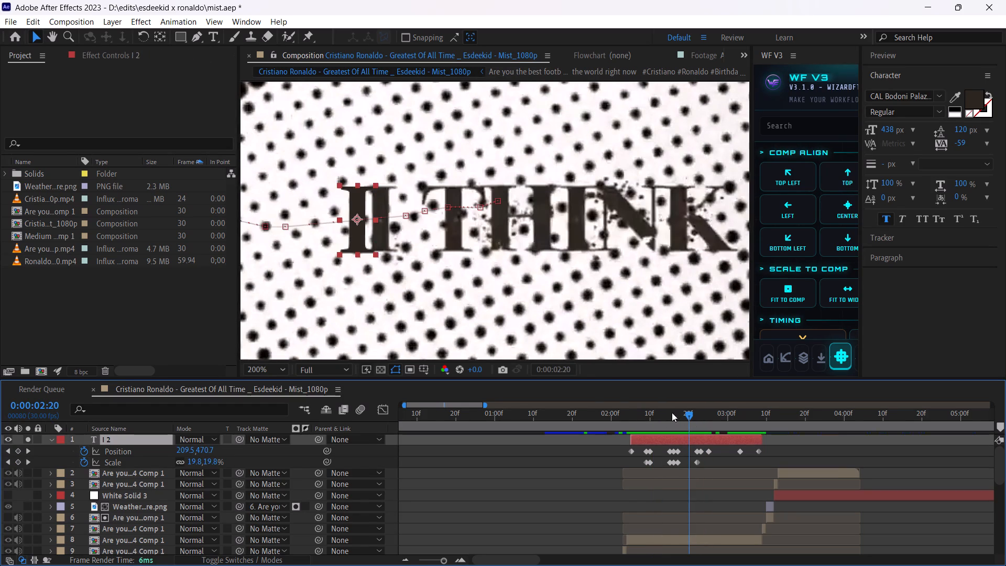
{"action": "left_click_drag", "start_coordinate": [668, 415], "coordinate": [664, 420]}
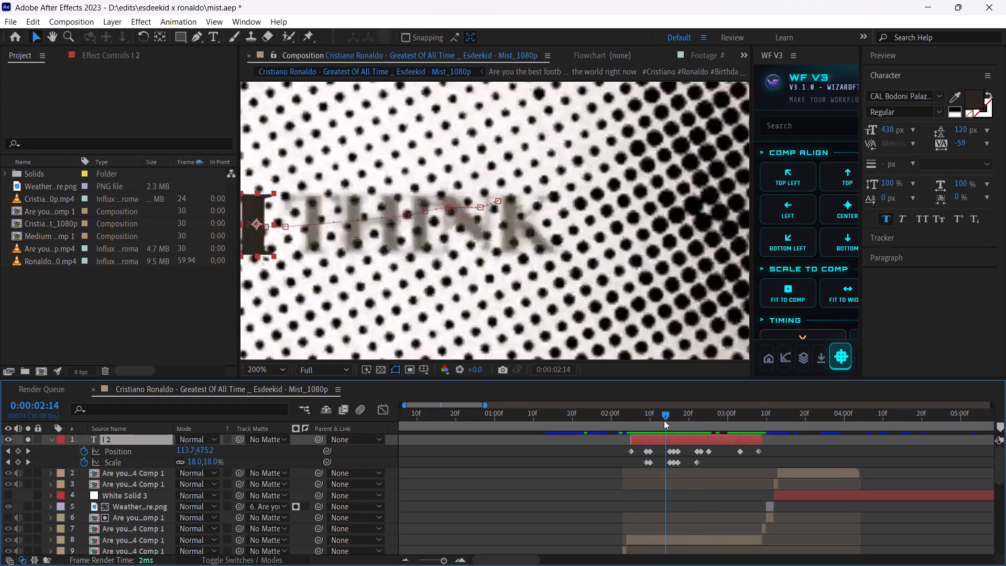
{"action": "left_click_drag", "start_coordinate": [664, 420], "coordinate": [646, 427]}
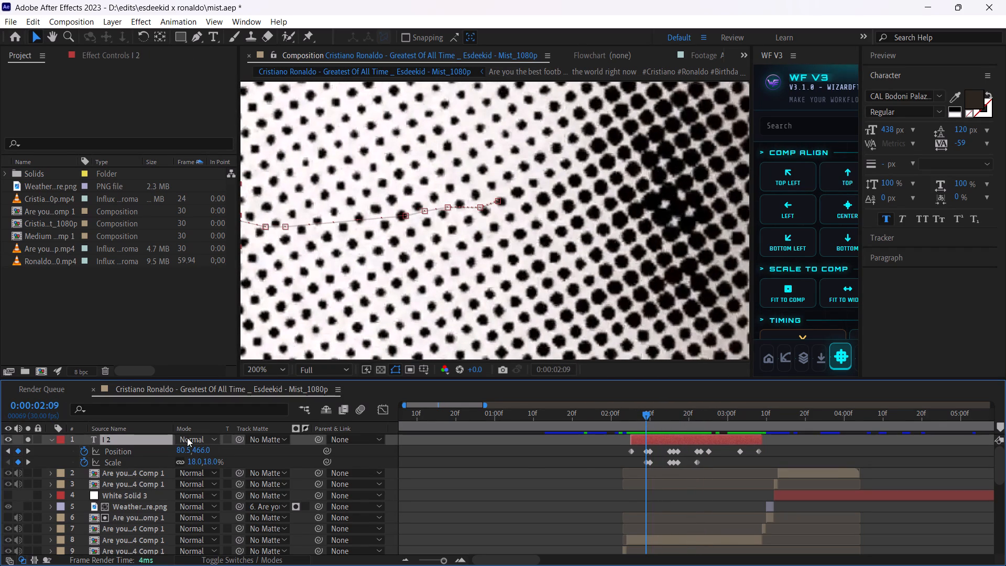
{"action": "key", "text": "t"}
{"action": "left_click", "coordinate": [86, 449]}
Add a 0% opacity keyframe to the "I" layer at 0:00:02:05, ahead of its 100% keyframe.
{"action": "left_click_drag", "start_coordinate": [635, 418], "coordinate": [630, 420]}
{"action": "left_click", "coordinate": [14, 452]}
{"action": "left_click", "coordinate": [25, 449]}
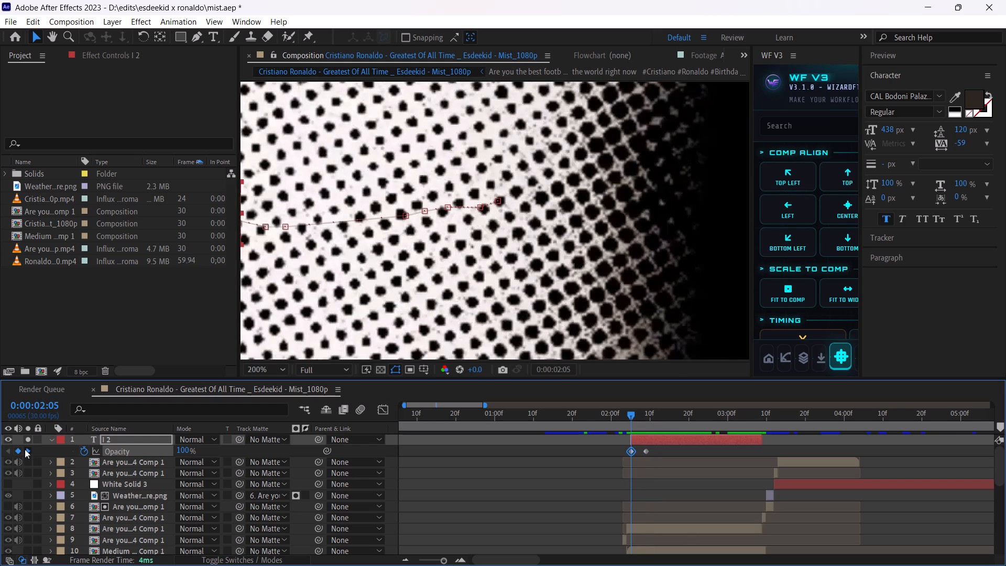
{"action": "left_click", "coordinate": [9, 454]}
{"action": "left_click_drag", "start_coordinate": [188, 449], "coordinate": [141, 447]}
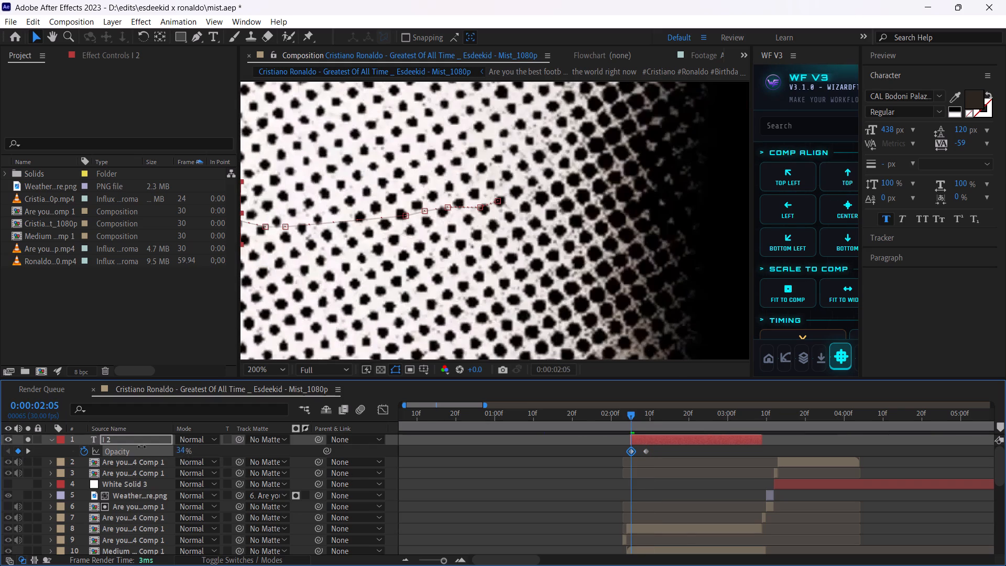
{"action": "left_click_drag", "start_coordinate": [141, 447], "coordinate": [15, 474]}
{"action": "middle_click_drag", "start_coordinate": [409, 293], "coordinate": [583, 296]}
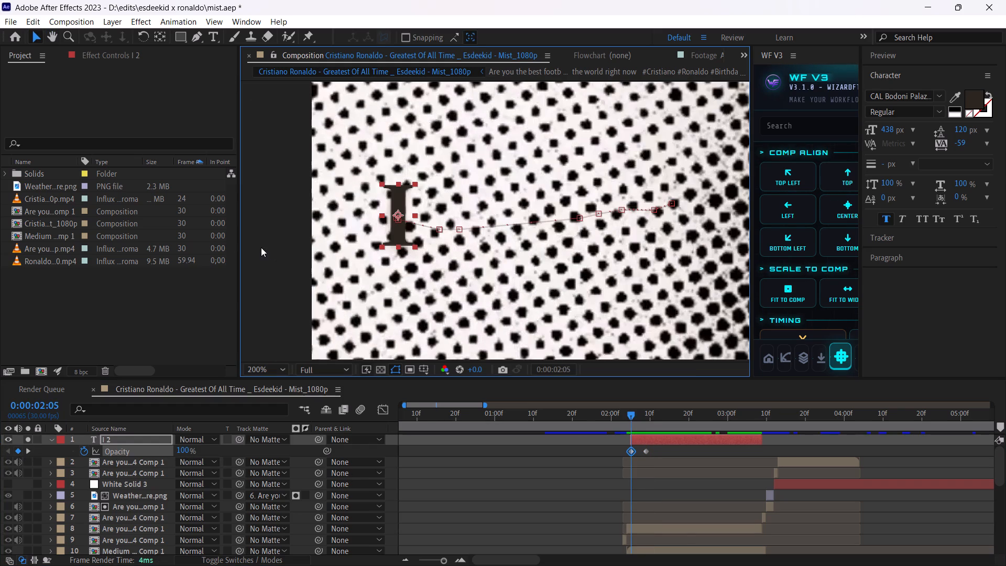
{"action": "left_click", "coordinate": [270, 247]}
{"action": "left_click", "coordinate": [401, 213]}
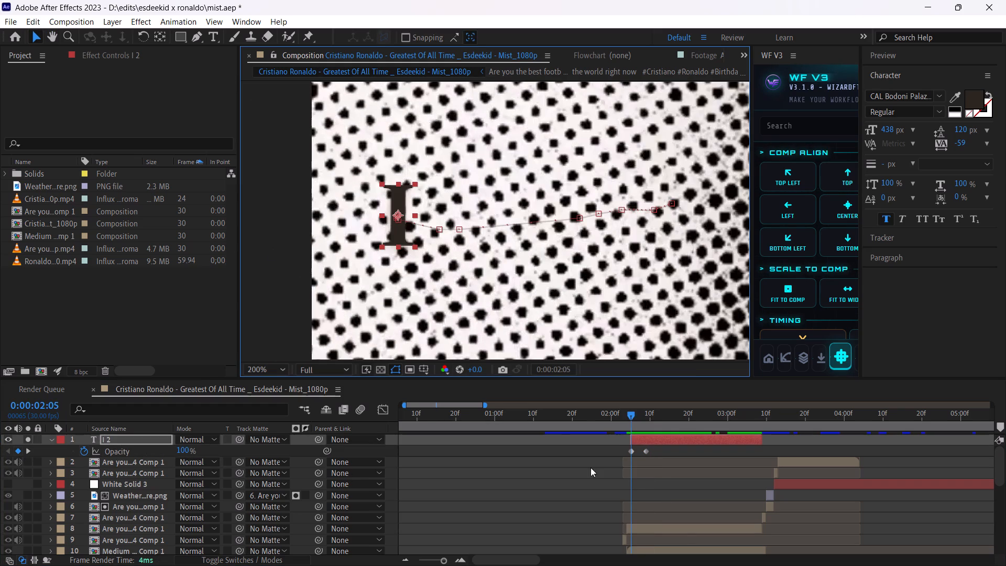
{"action": "left_click", "coordinate": [440, 560]}
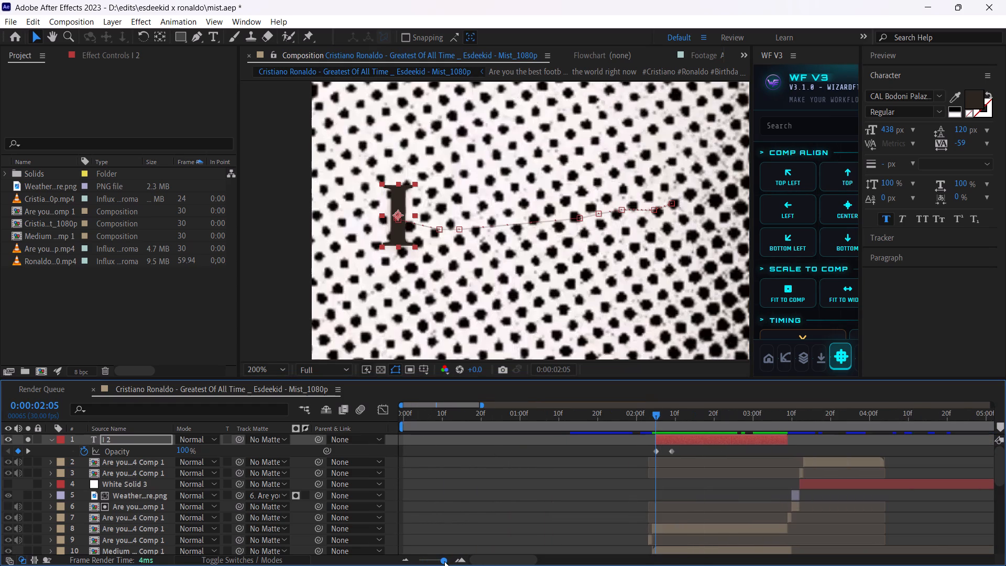
{"action": "left_click_drag", "start_coordinate": [182, 453], "coordinate": [67, 458]}
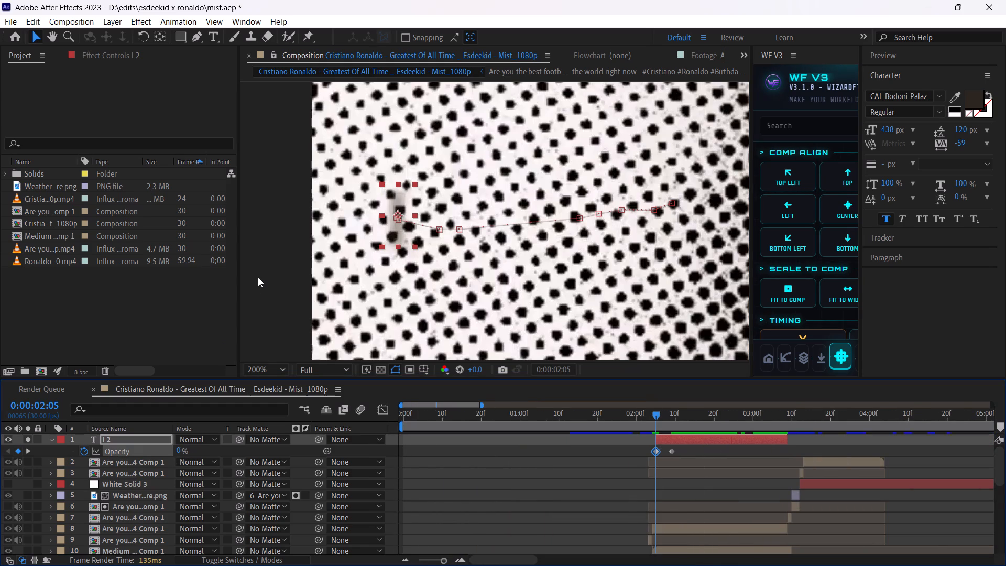
Preview the "I" layer's fade-in, then go to 0:00:02:17 and frame the full reference "I THINK" text.
{"action": "left_click", "coordinate": [258, 277]}
{"action": "key", "text": "space"}
{"action": "key", "text": "space"}
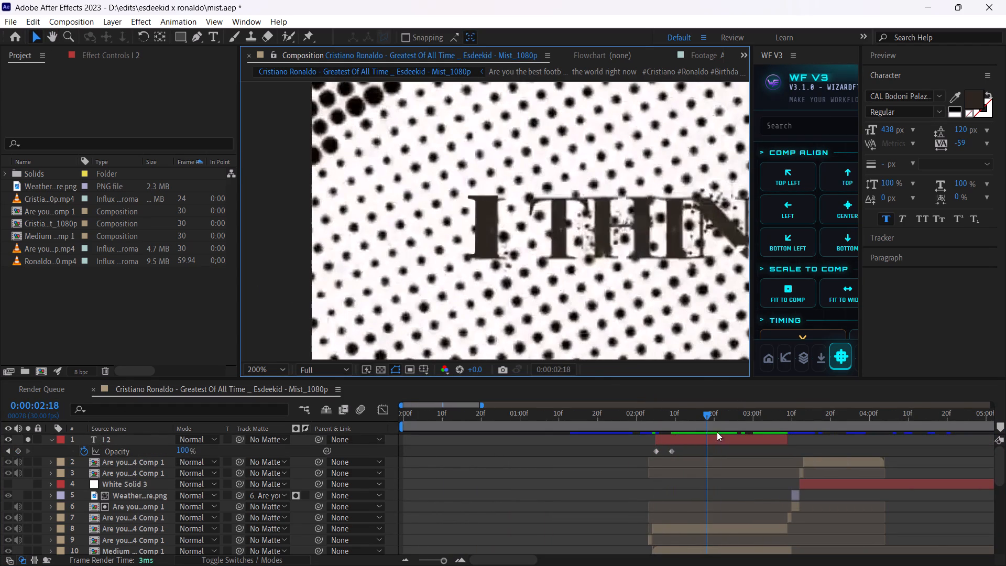
{"action": "left_click_drag", "start_coordinate": [701, 413], "coordinate": [677, 421]}
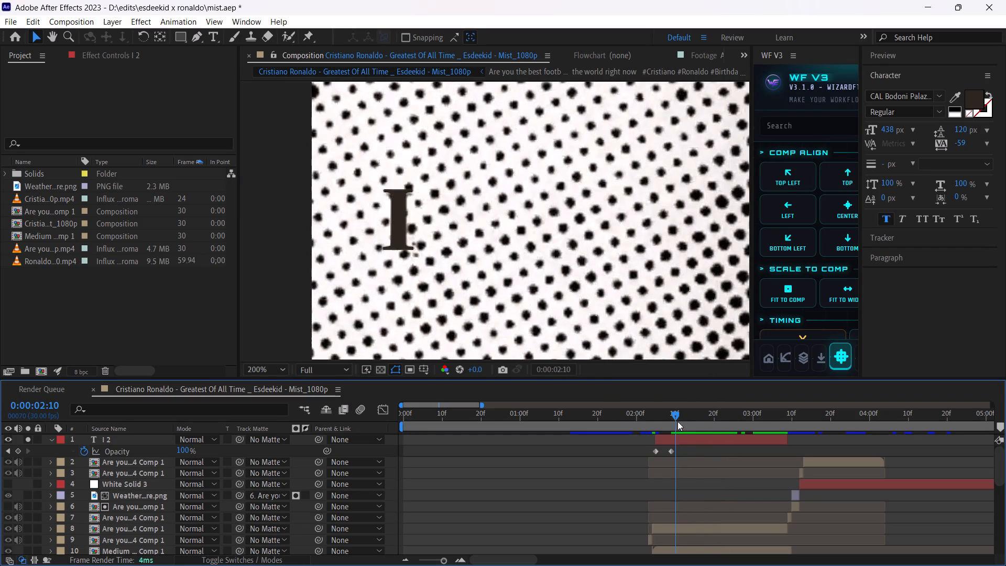
{"action": "left_click_drag", "start_coordinate": [677, 421], "coordinate": [701, 419]}
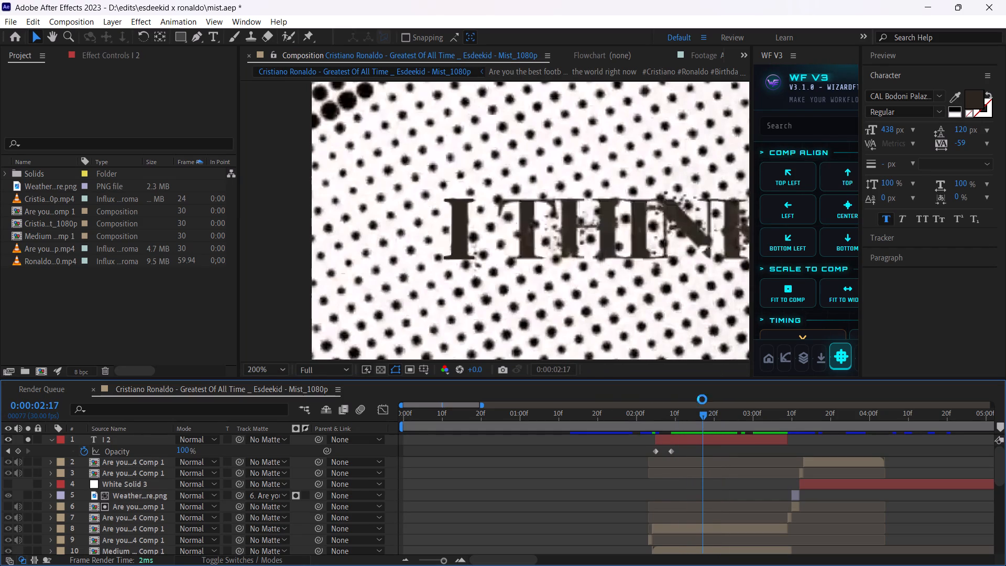
{"action": "middle_click_drag", "start_coordinate": [610, 267], "coordinate": [500, 253]}
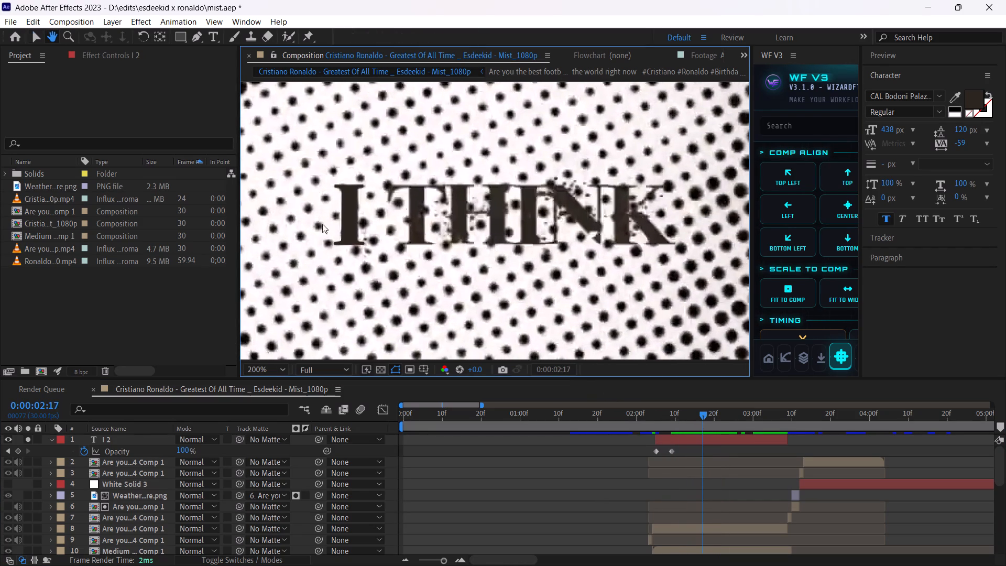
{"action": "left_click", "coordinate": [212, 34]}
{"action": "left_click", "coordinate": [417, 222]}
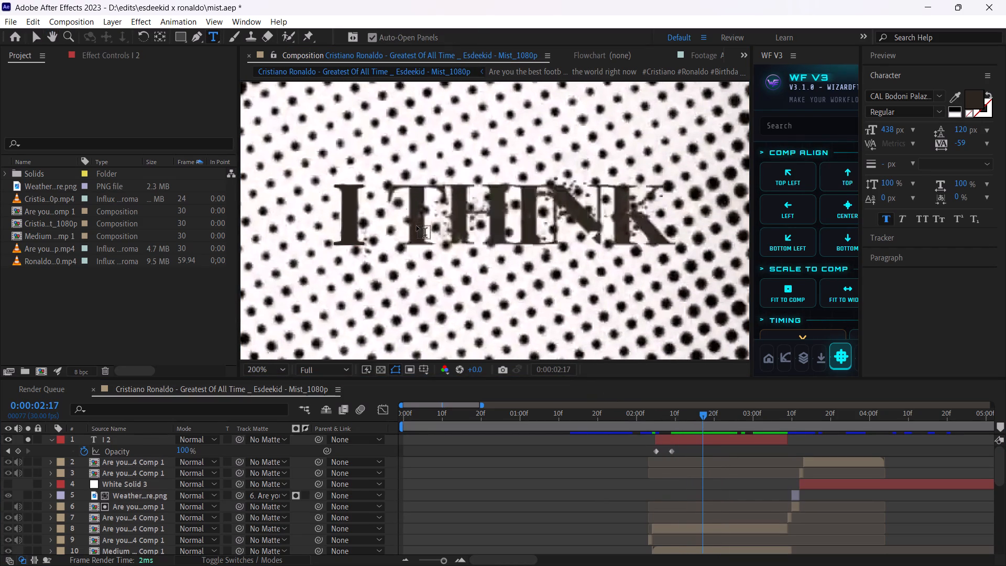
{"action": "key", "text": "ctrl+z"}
Duplicate the "I 2" layer at 0:00:02:17 and remove the copy's position, scale and opacity animation.
{"action": "left_click", "coordinate": [121, 432]}
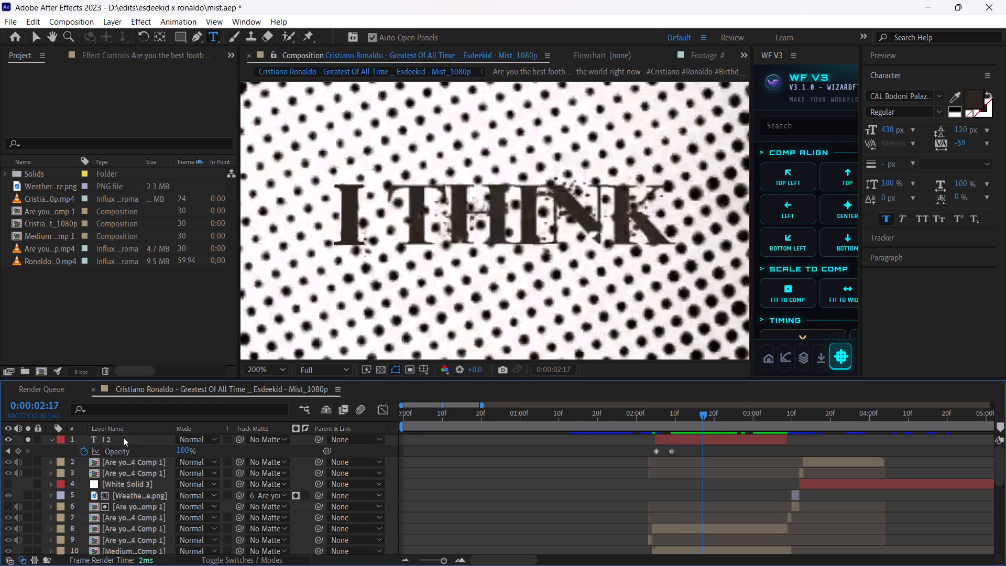
{"action": "left_click", "coordinate": [126, 443]}
{"action": "key", "text": "ctrl+d"}
{"action": "key", "text": "u"}
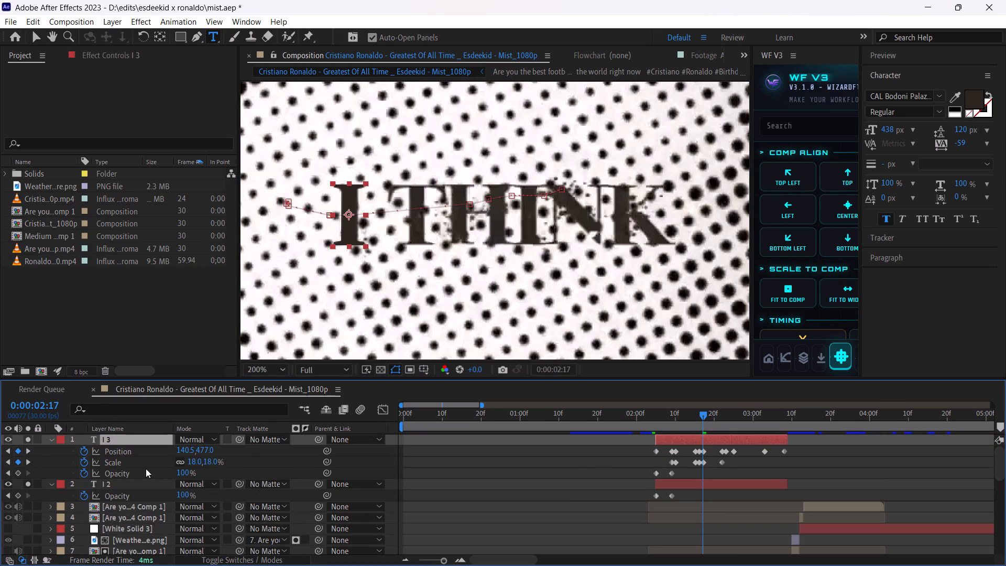
{"action": "left_click", "coordinate": [16, 451]}
{"action": "left_click", "coordinate": [93, 447]}
{"action": "left_click", "coordinate": [85, 451]}
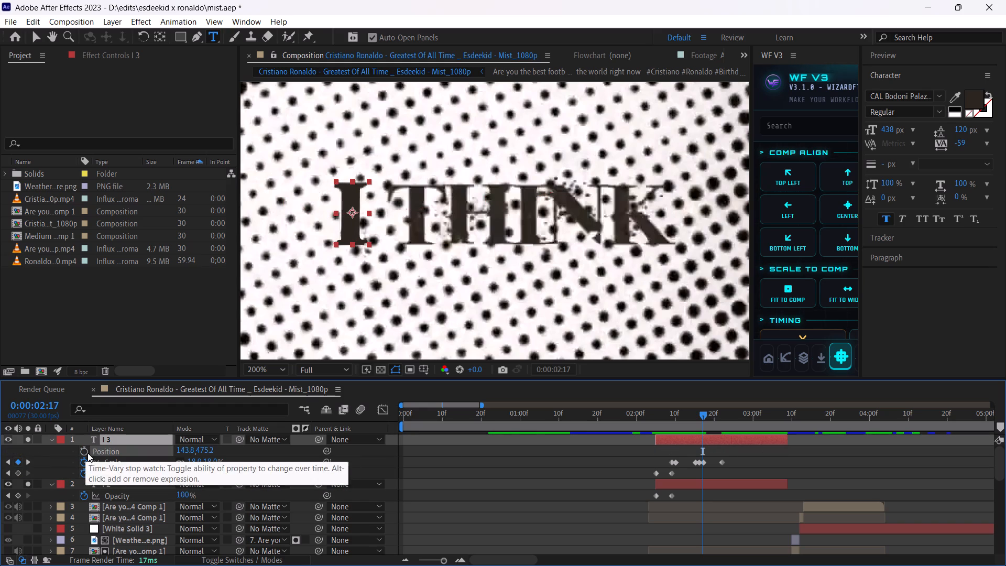
{"action": "left_click", "coordinate": [86, 465]}
{"action": "left_click", "coordinate": [83, 475]}
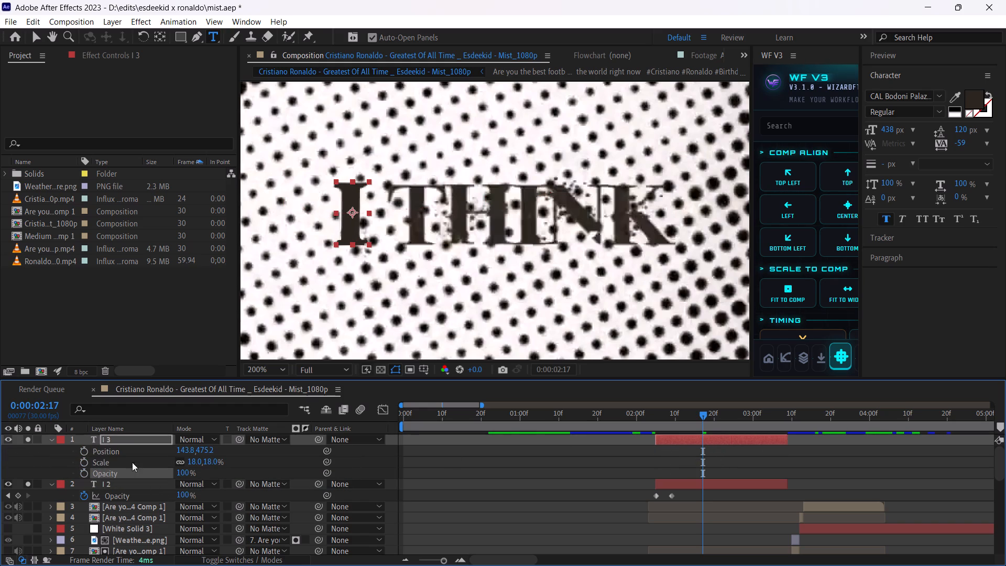
Change the duplicate's text to "THINK" and place it over the reference word at position 193.8, 476.2.
{"action": "left_click", "coordinate": [34, 36]}
{"action": "left_click_drag", "start_coordinate": [349, 233], "coordinate": [454, 241]}
{"action": "double_click", "coordinate": [454, 241]}
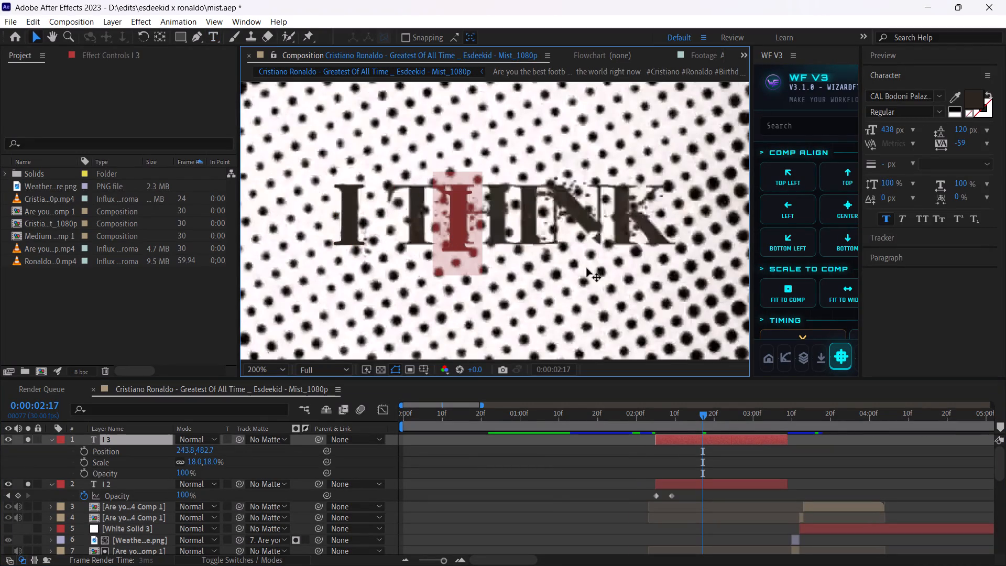
{"action": "type", "text": "THIN"}
{"action": "key", "text": "shift+k"}
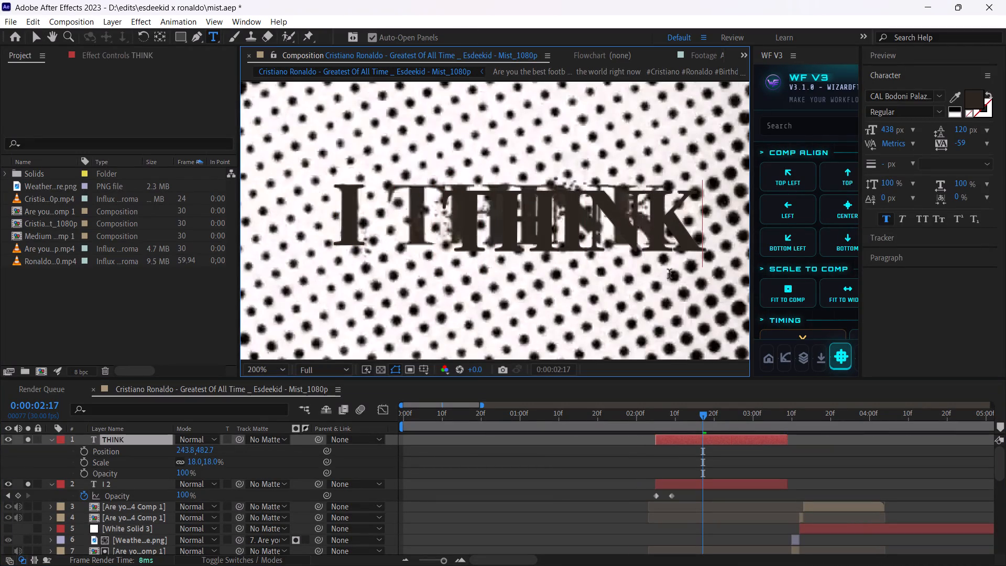
{"action": "left_click", "coordinate": [34, 33]}
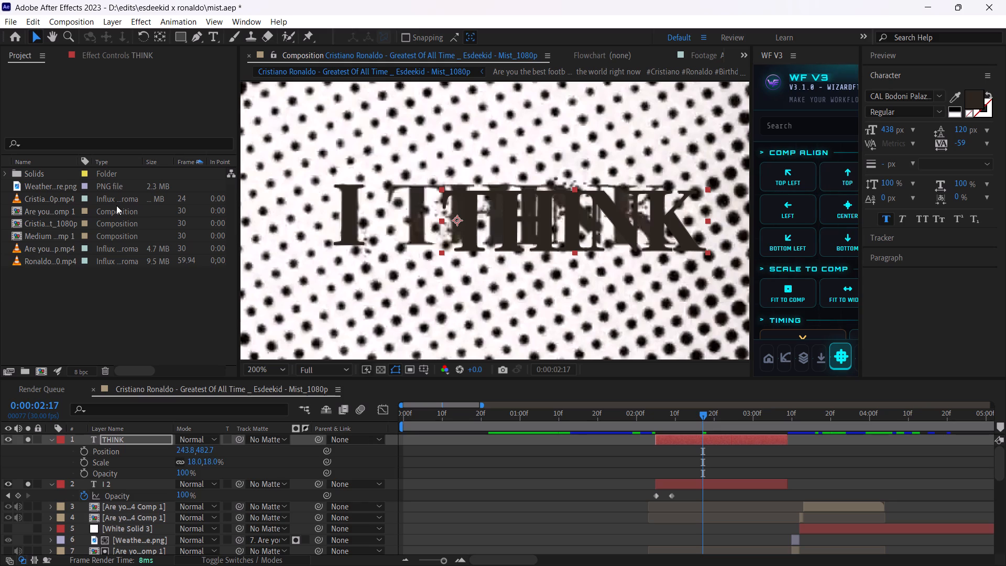
{"action": "left_click_drag", "start_coordinate": [529, 223], "coordinate": [475, 215]}
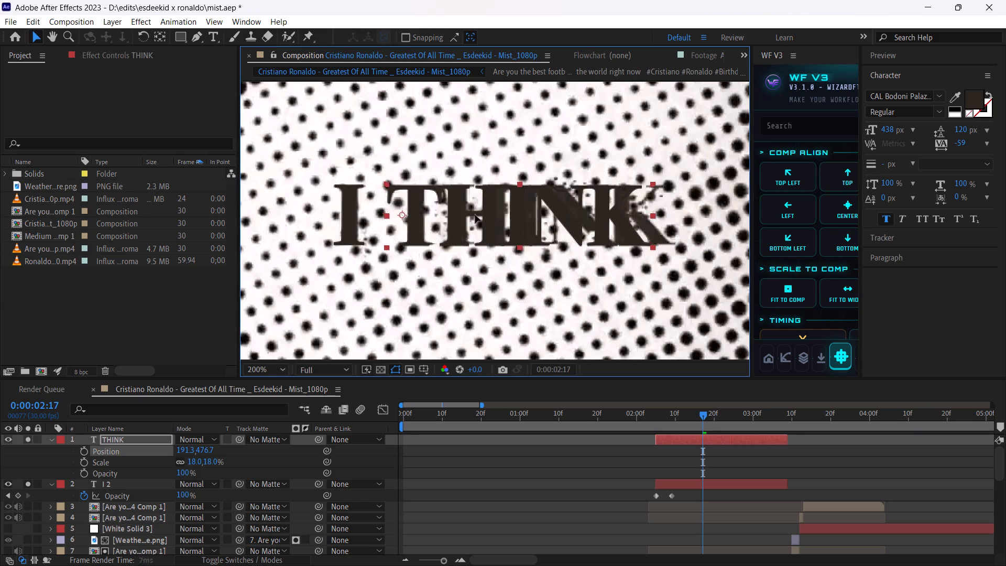
{"action": "left_click_drag", "start_coordinate": [475, 215], "coordinate": [477, 216]}
Set the "THINK" text's horizontal scale to 108% to match the width of the reference word.
{"action": "double_click", "coordinate": [480, 216]}
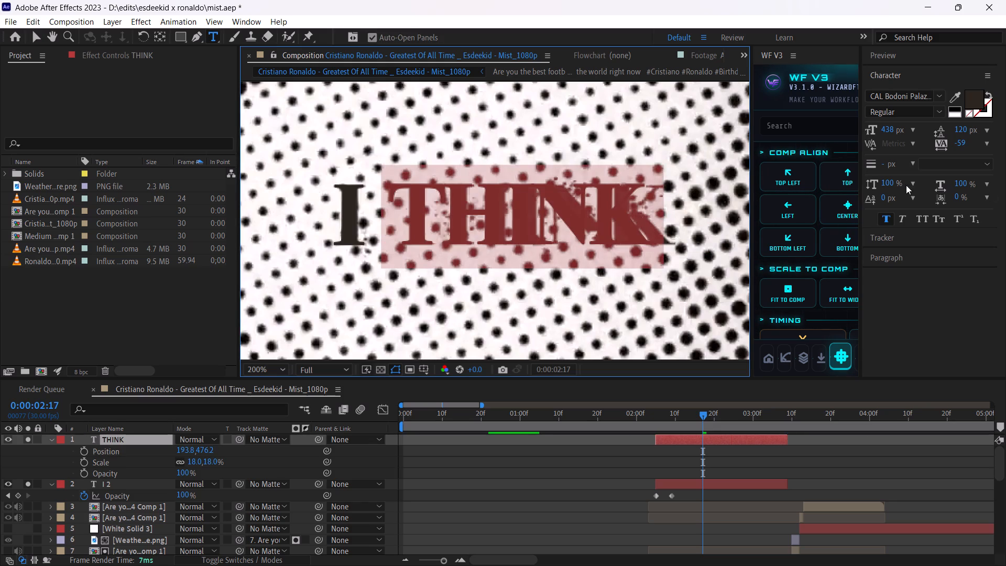
{"action": "left_click_drag", "start_coordinate": [958, 183], "coordinate": [970, 184]}
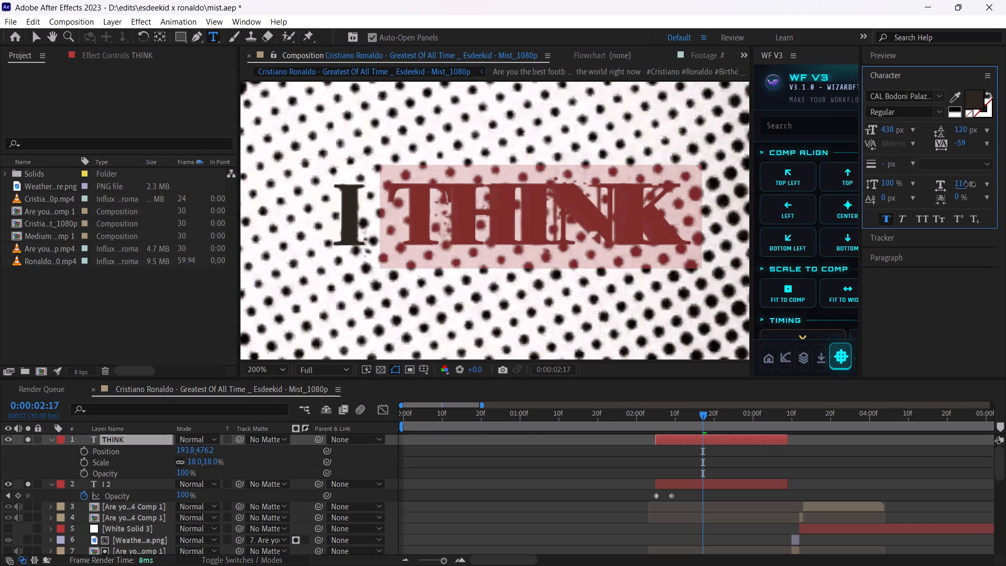
{"action": "left_click_drag", "start_coordinate": [970, 184], "coordinate": [959, 189]}
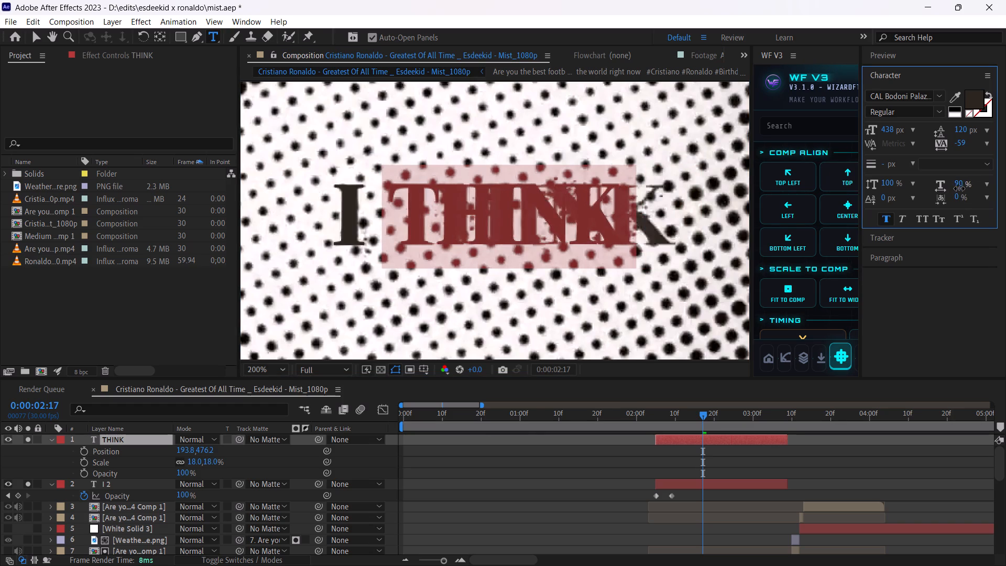
{"action": "left_click_drag", "start_coordinate": [959, 189], "coordinate": [967, 188]}
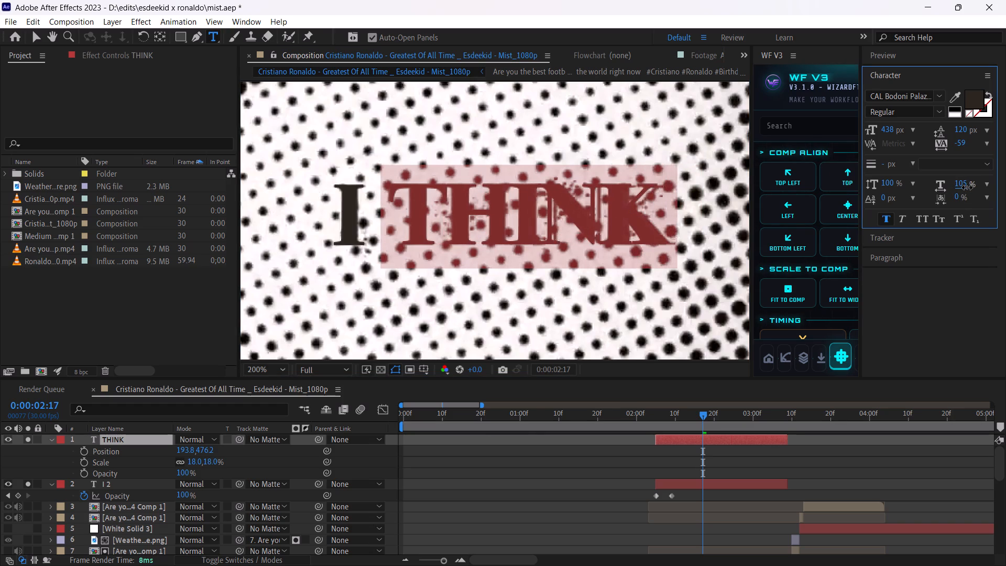
{"action": "left_click_drag", "start_coordinate": [967, 188], "coordinate": [970, 189]}
{"action": "left_click", "coordinate": [953, 312]}
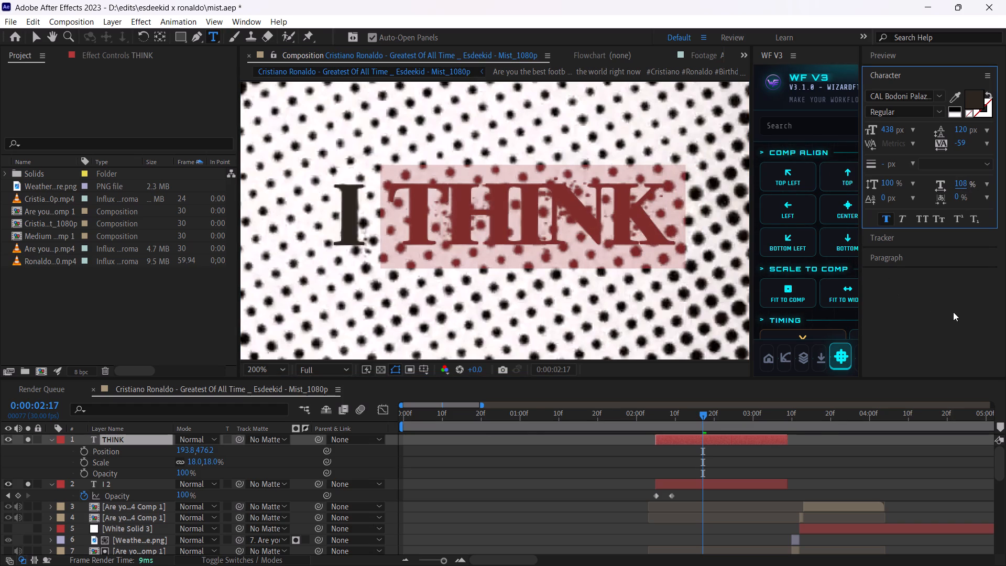
{"action": "left_click", "coordinate": [802, 442]}
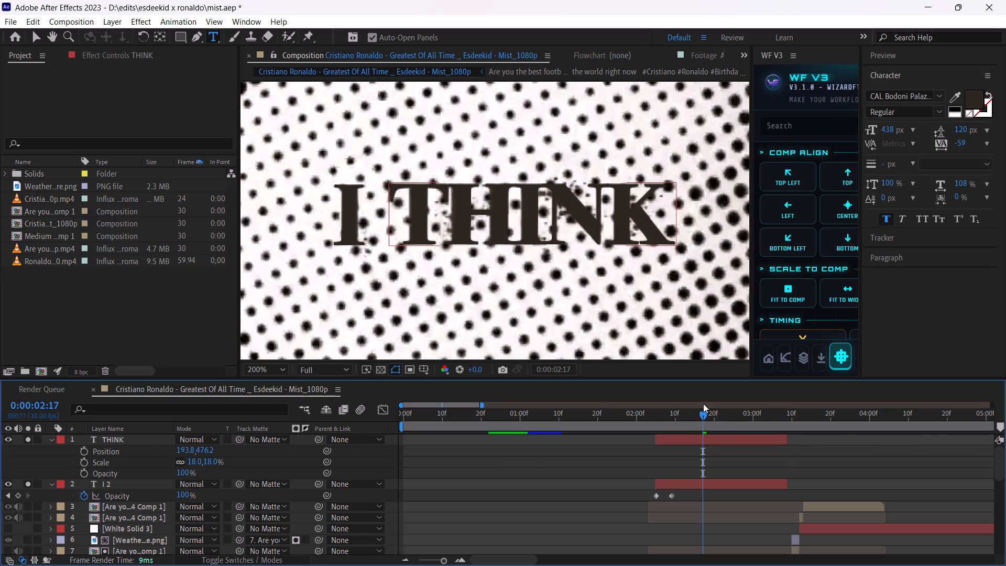
Temporarily hide the "THINK" layer, examine when the reference word appears between 0:00:02:17 and 0:00:02:11, and show and solo the layer again.
{"action": "left_click", "coordinate": [710, 444]}
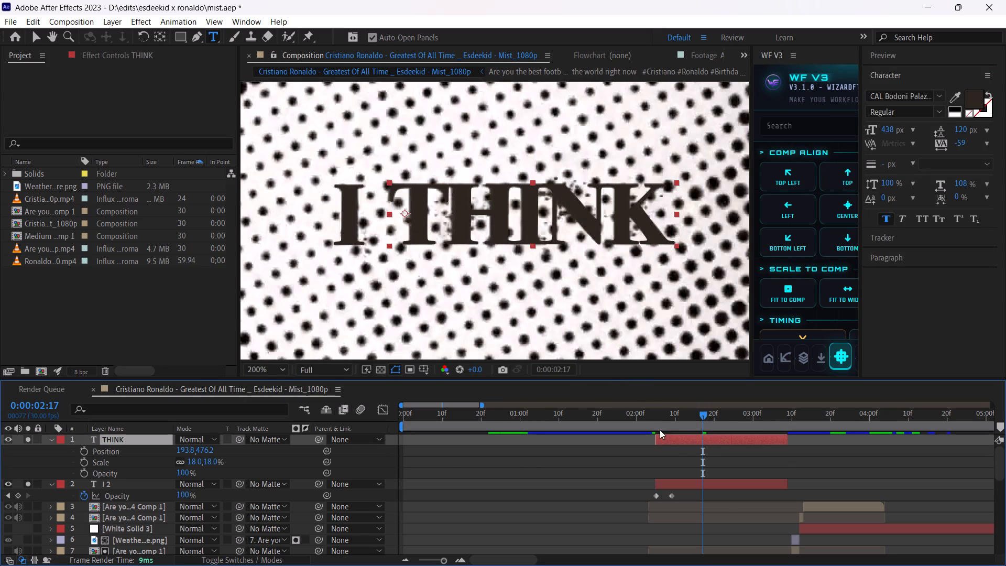
{"action": "left_click", "coordinate": [9, 438]}
{"action": "key", "text": "ctrl+Left"}
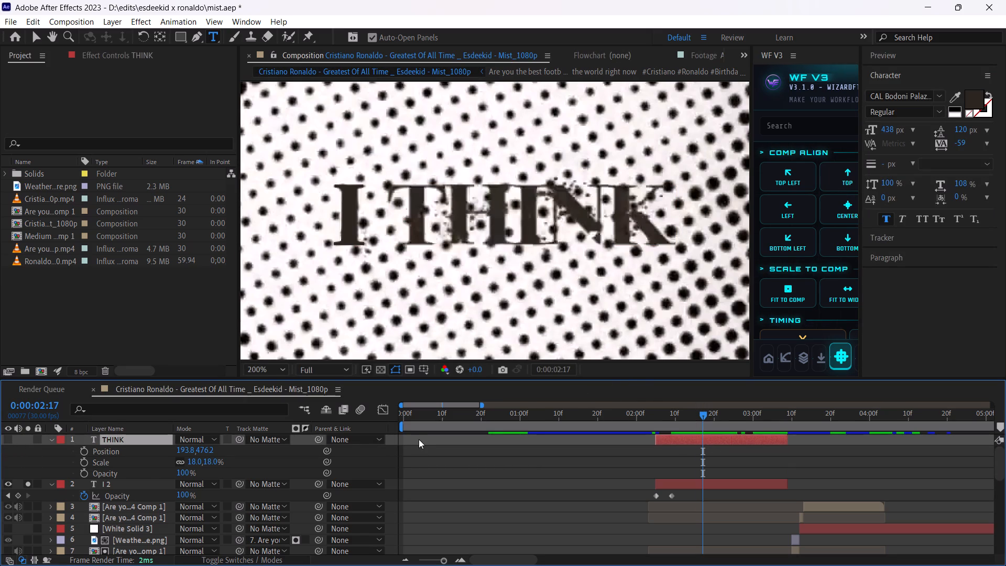
{"action": "key", "text": "ctrl+Left"}
{"action": "key", "text": "ctrl+Left"}
{"action": "key", "text": "ctrl+Left"}
{"action": "key", "text": "ctrl+Left"}
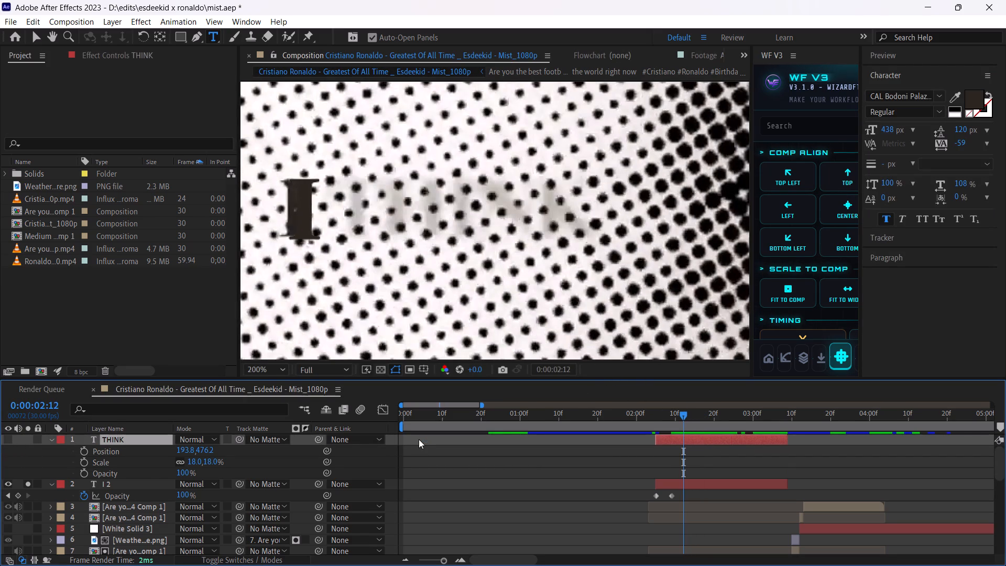
{"action": "key", "text": "ctrl+Left"}
{"action": "key", "text": "ctrl+Right"}
{"action": "key", "text": "ctrl+Left"}
{"action": "left_click", "coordinate": [10, 438]}
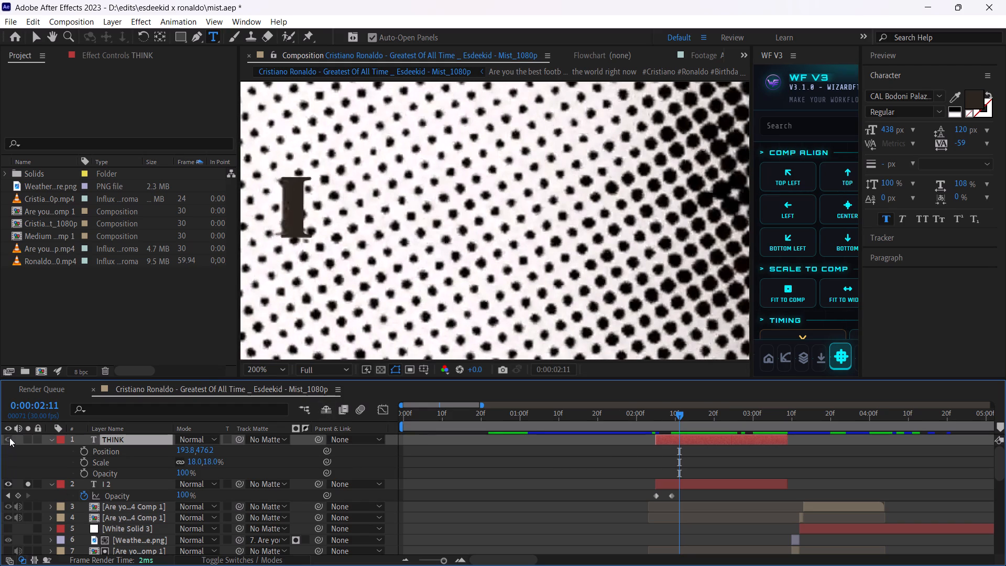
{"action": "left_click_drag", "start_coordinate": [682, 414], "coordinate": [705, 418]}
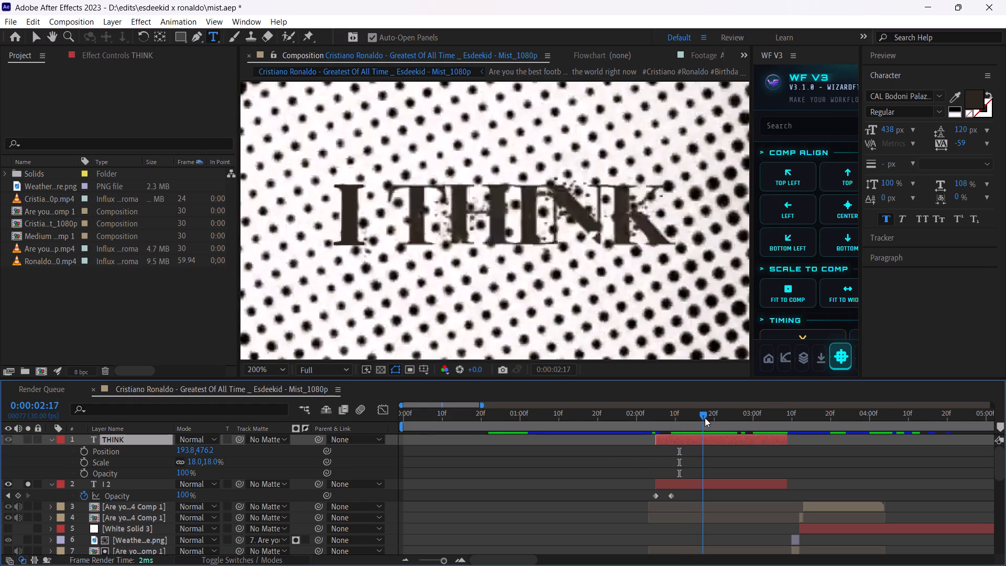
{"action": "left_click_drag", "start_coordinate": [705, 418], "coordinate": [683, 427]}
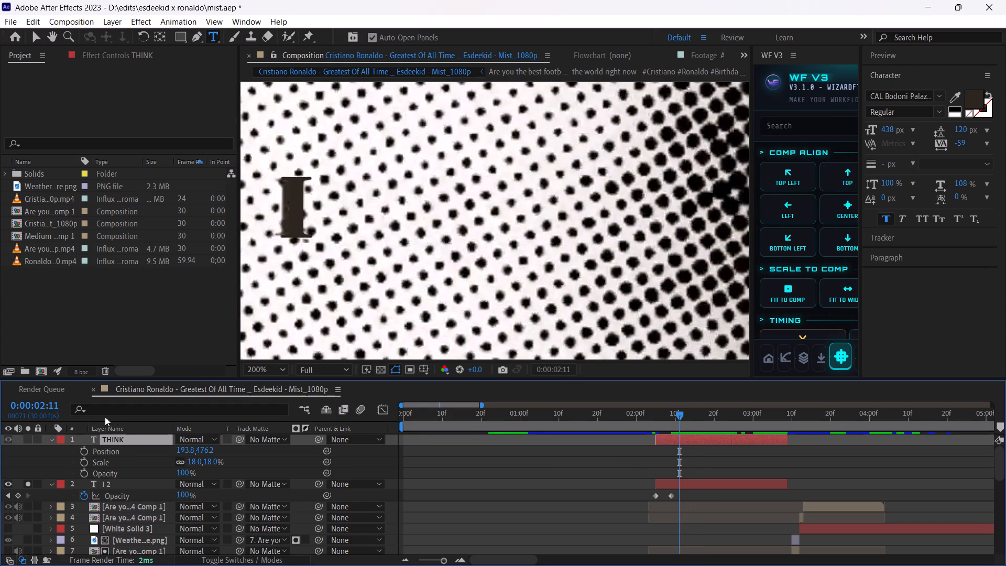
{"action": "left_click", "coordinate": [25, 438]}
Parent the "THINK" layer to the "I 2" layer at 0:00:02:11.
{"action": "left_click_drag", "start_coordinate": [322, 440], "coordinate": [259, 462]}
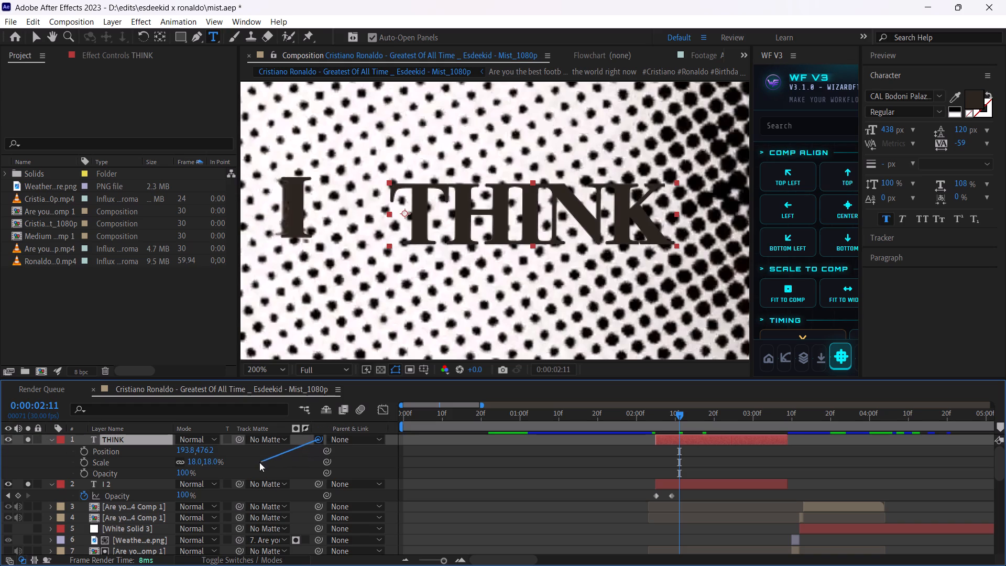
{"action": "left_click_drag", "start_coordinate": [259, 462], "coordinate": [154, 488]}
Examine how the parented "THINK" text tracks the reference word between 0:00:02:04 and 0:00:02:17.
{"action": "left_click_drag", "start_coordinate": [673, 410], "coordinate": [651, 418]}
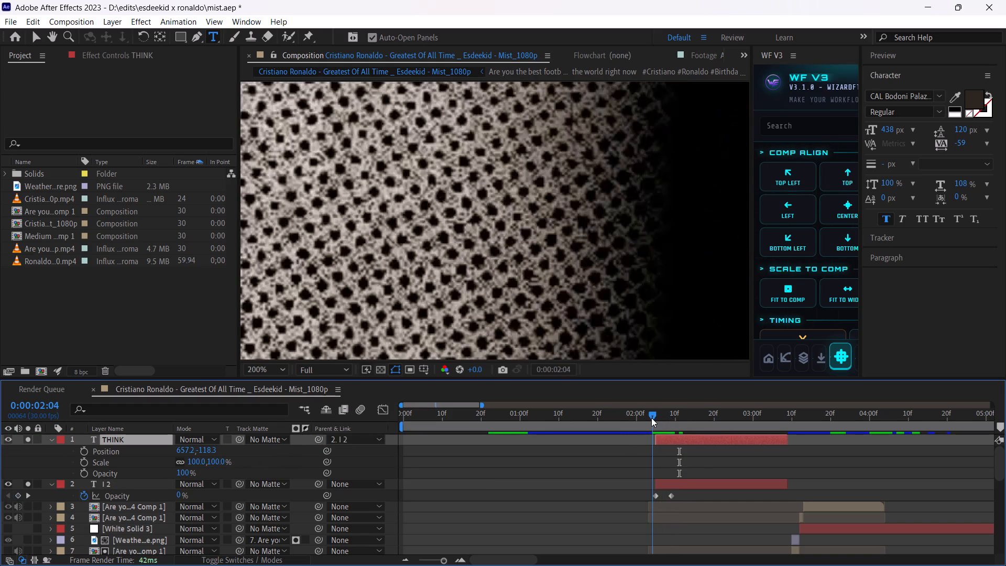
{"action": "left_click_drag", "start_coordinate": [651, 418], "coordinate": [658, 418]}
{"action": "key", "text": "u"}
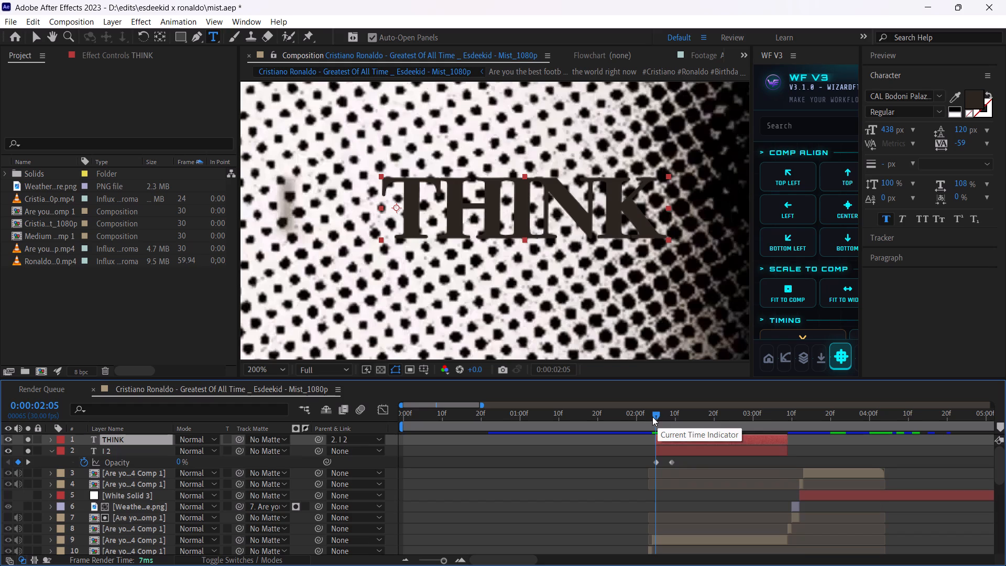
{"action": "key", "text": "u"}
{"action": "left_click_drag", "start_coordinate": [657, 415], "coordinate": [664, 414]}
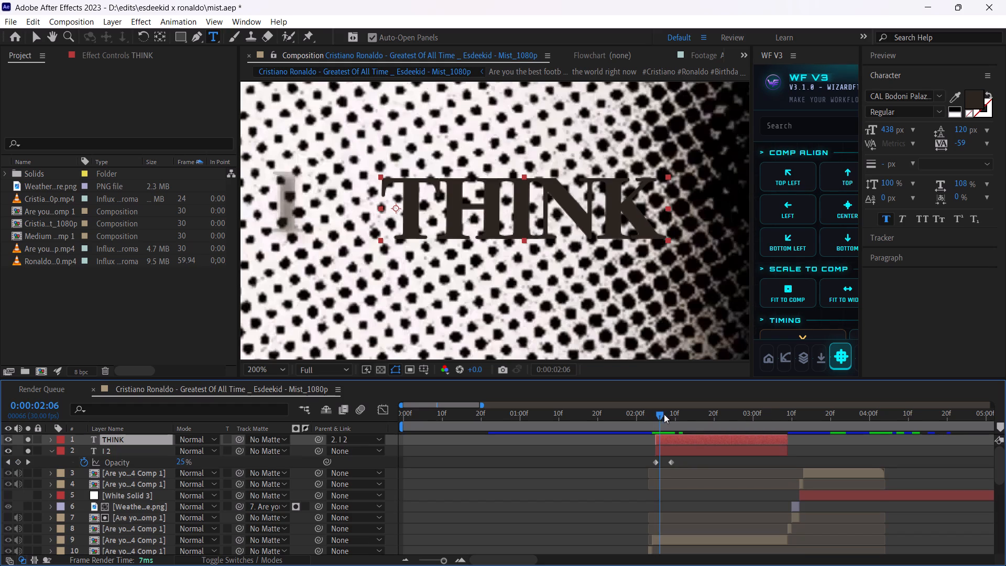
{"action": "left_click_drag", "start_coordinate": [664, 414], "coordinate": [702, 422]}
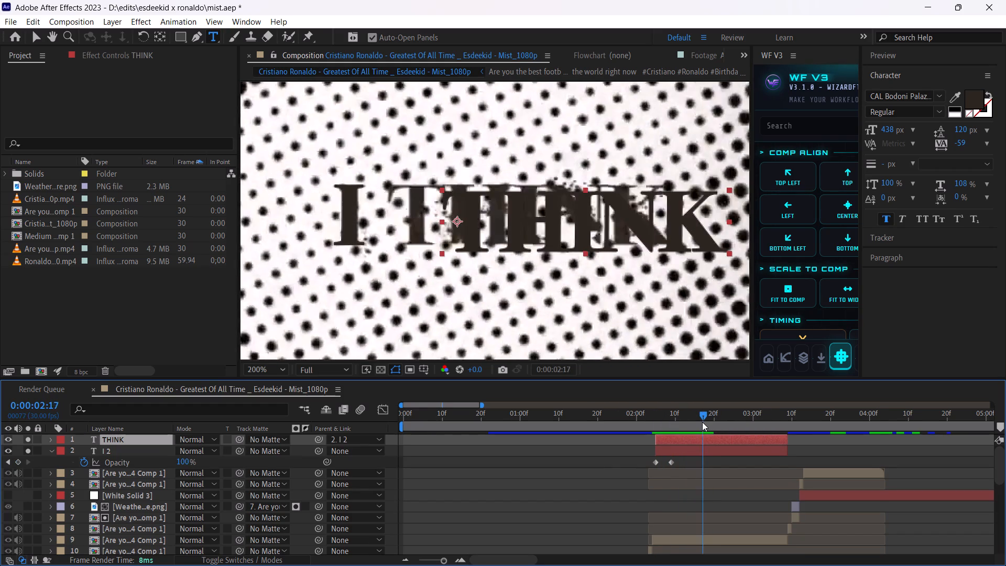
{"action": "left_click_drag", "start_coordinate": [702, 422], "coordinate": [677, 426]}
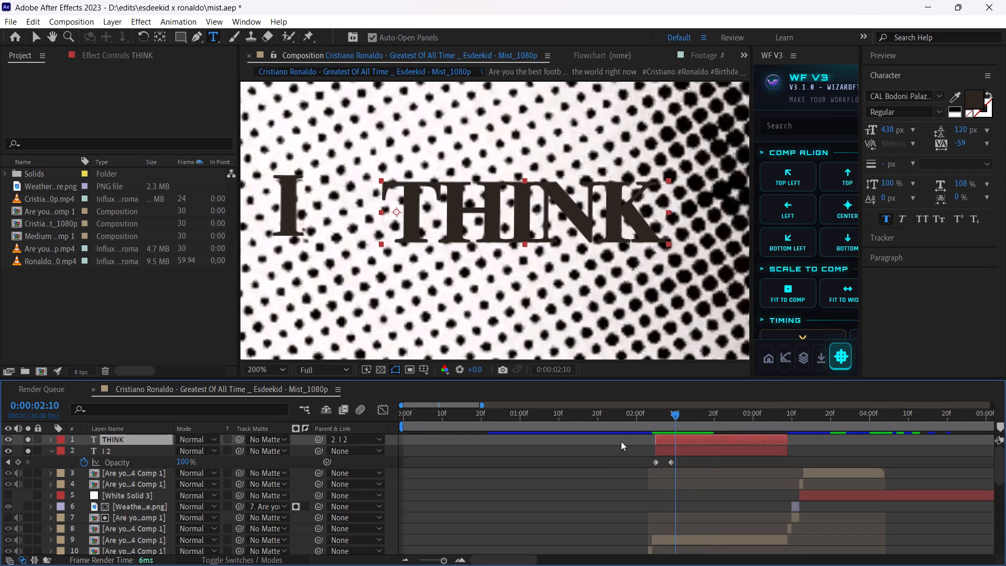
{"action": "left_click_drag", "start_coordinate": [440, 562], "coordinate": [477, 561]}
{"action": "left_click_drag", "start_coordinate": [682, 418], "coordinate": [670, 418]}
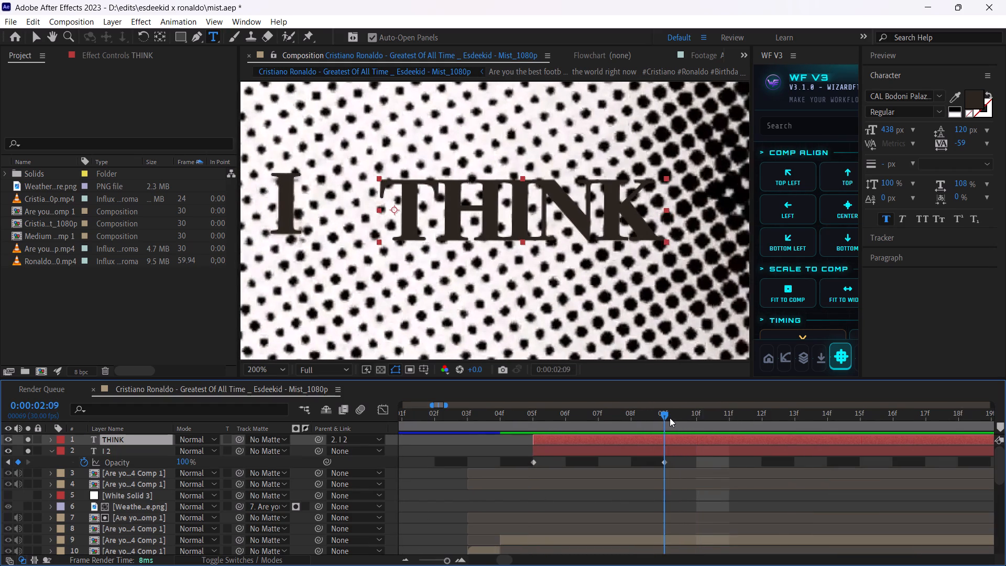
{"action": "left_click_drag", "start_coordinate": [670, 418], "coordinate": [867, 421]}
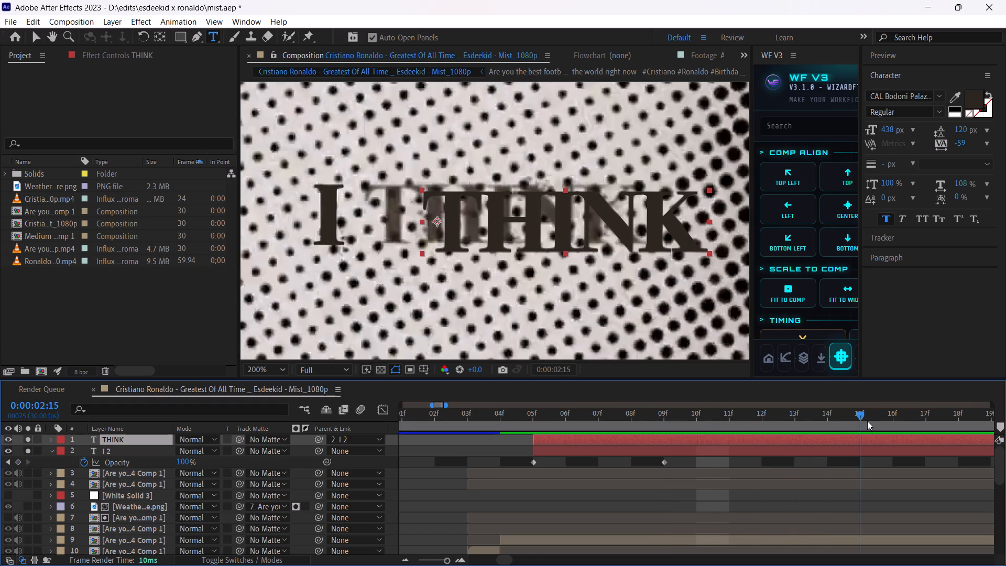
{"action": "left_click_drag", "start_coordinate": [867, 421], "coordinate": [904, 426]}
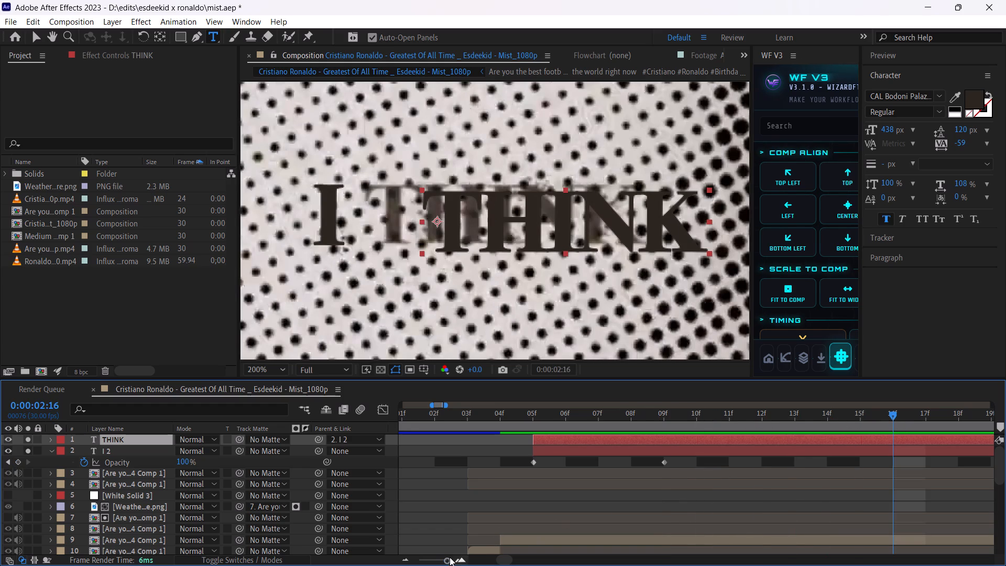
{"action": "left_click", "coordinate": [446, 561]}
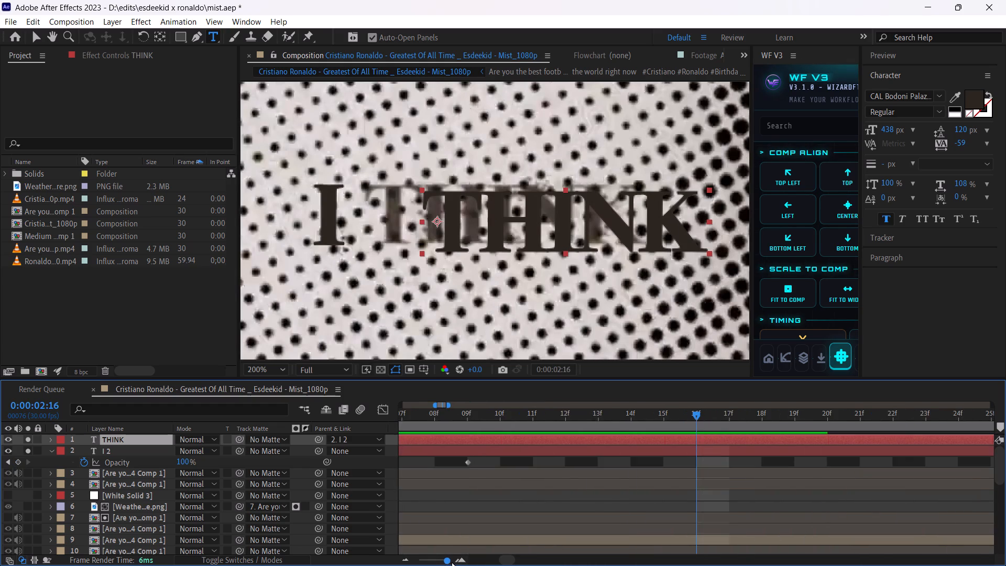
At 0:00:02:17, centre-align the "THINK" layer to the composition and reposition it over the reference word.
{"action": "left_click_drag", "start_coordinate": [695, 416], "coordinate": [721, 423]}
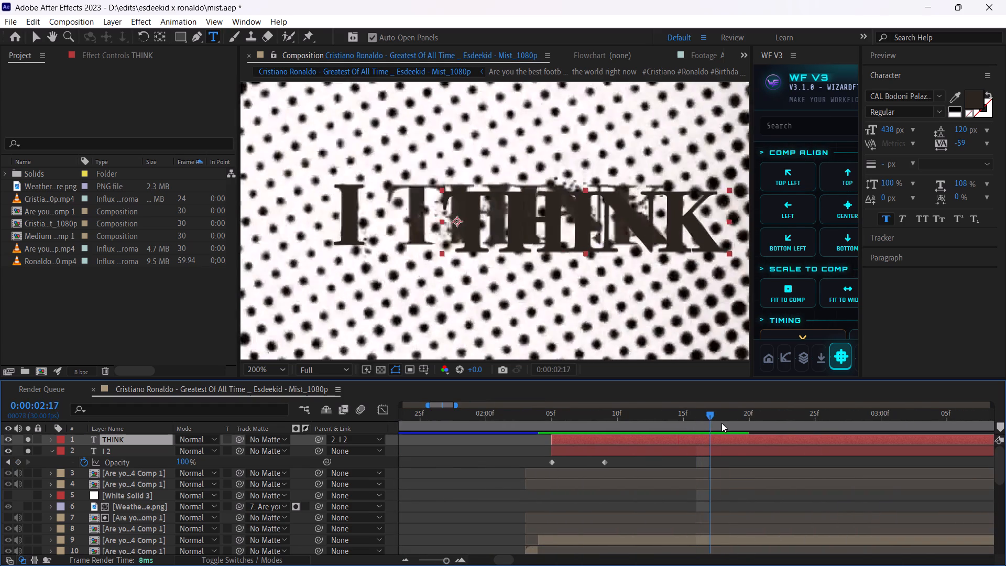
{"action": "left_click_drag", "start_coordinate": [721, 423], "coordinate": [698, 420]}
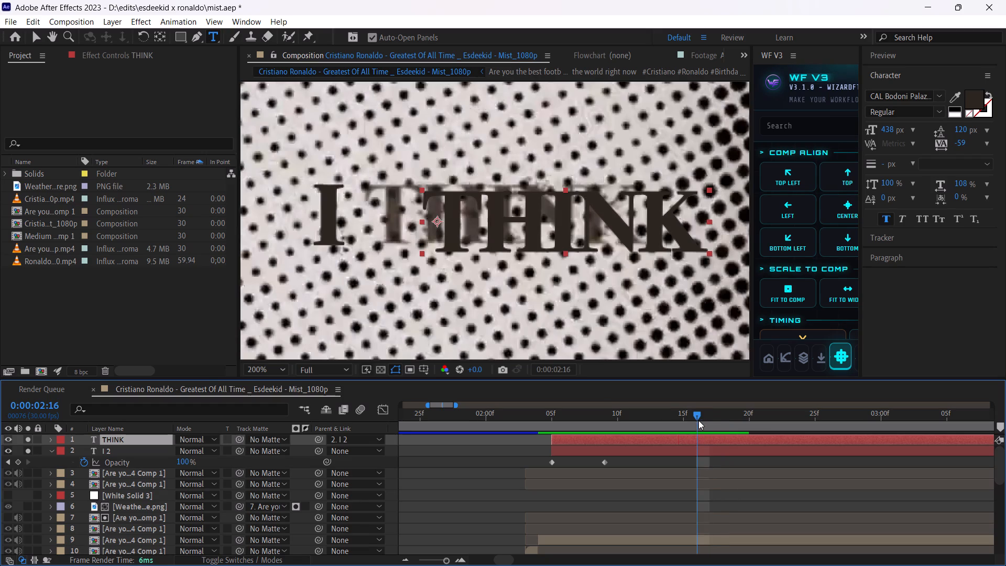
{"action": "left_click_drag", "start_coordinate": [698, 420], "coordinate": [703, 423]}
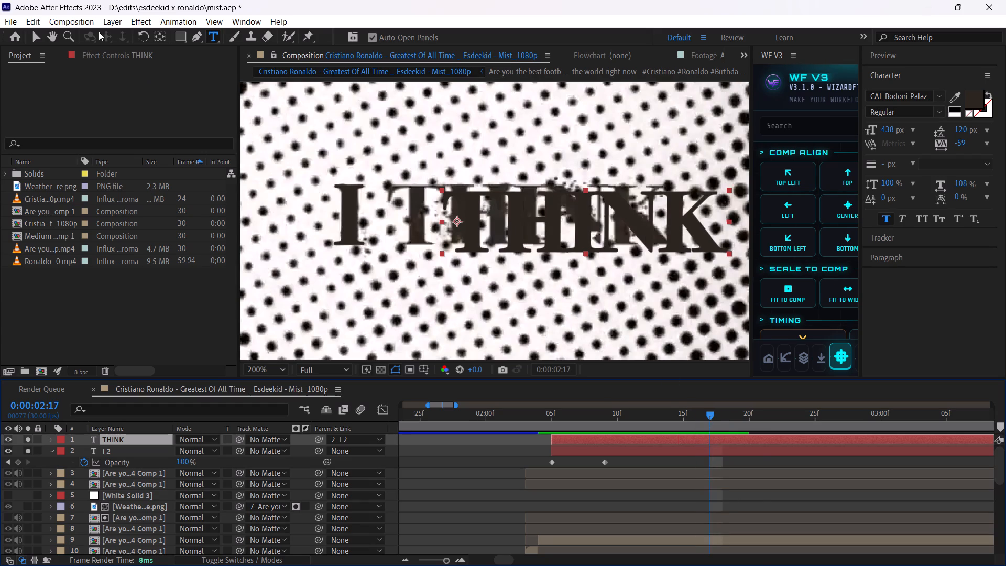
{"action": "left_click", "coordinate": [29, 34]}
{"action": "left_click", "coordinate": [841, 207]}
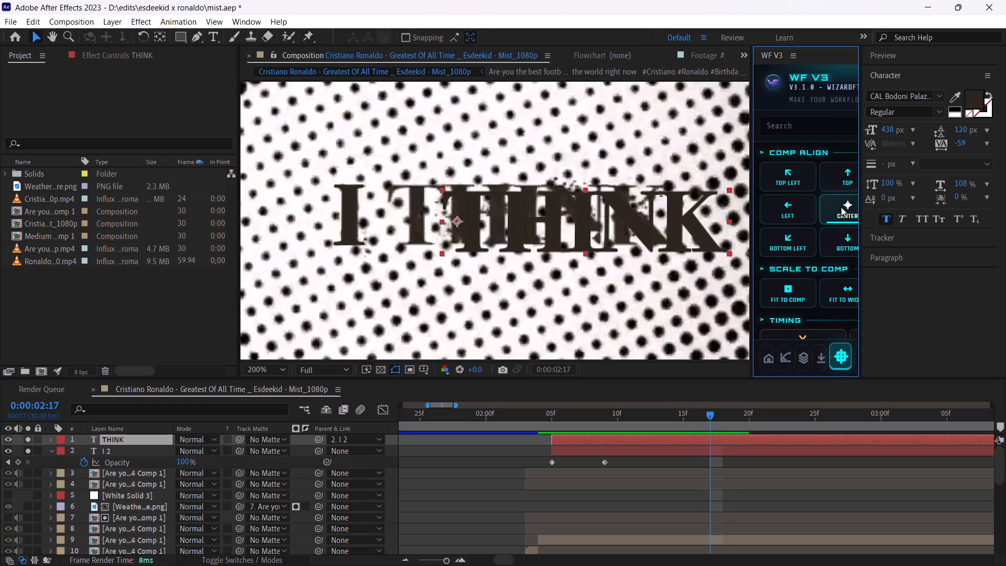
{"action": "left_click_drag", "start_coordinate": [551, 341], "coordinate": [576, 207]}
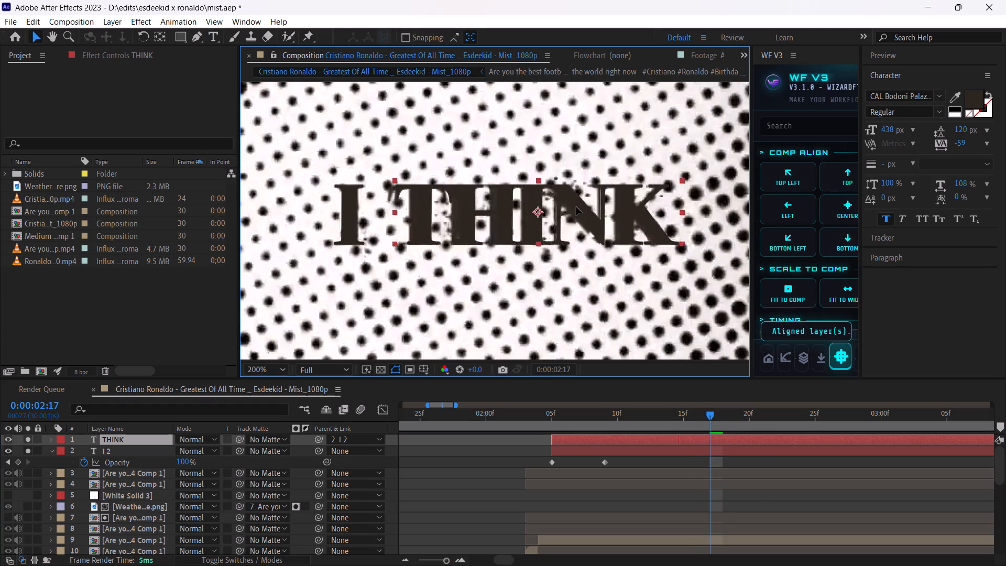
{"action": "left_click_drag", "start_coordinate": [576, 207], "coordinate": [567, 210]}
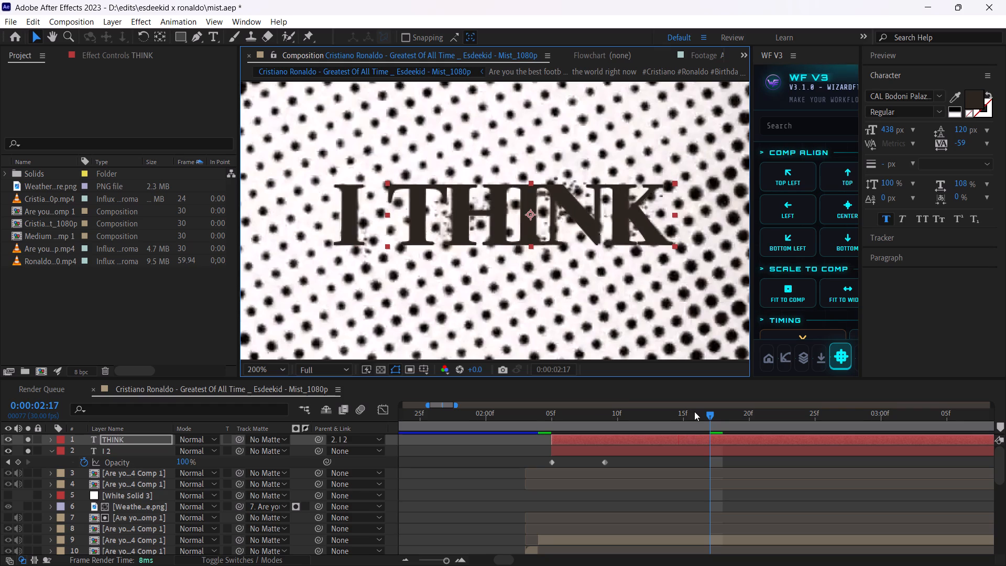
Check the "THINK" motion against the reference, and keyframe its opacity from 0% at 0:00:02:11 to 100% at 0:00:02:17.
{"action": "left_click_drag", "start_coordinate": [694, 412], "coordinate": [586, 404]}
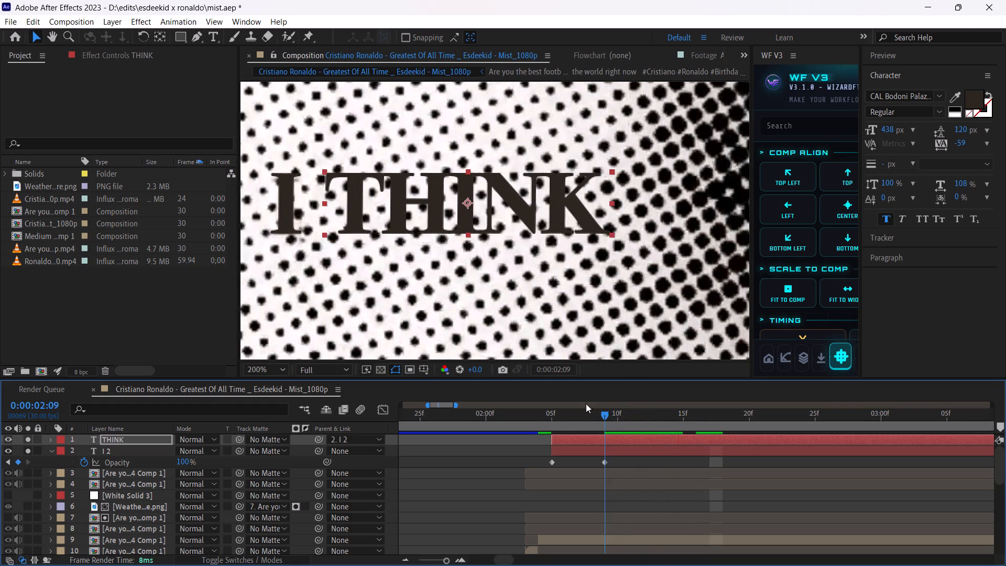
{"action": "left_click_drag", "start_coordinate": [586, 404], "coordinate": [532, 405]}
{"action": "key", "text": "space"}
{"action": "key", "text": "space"}
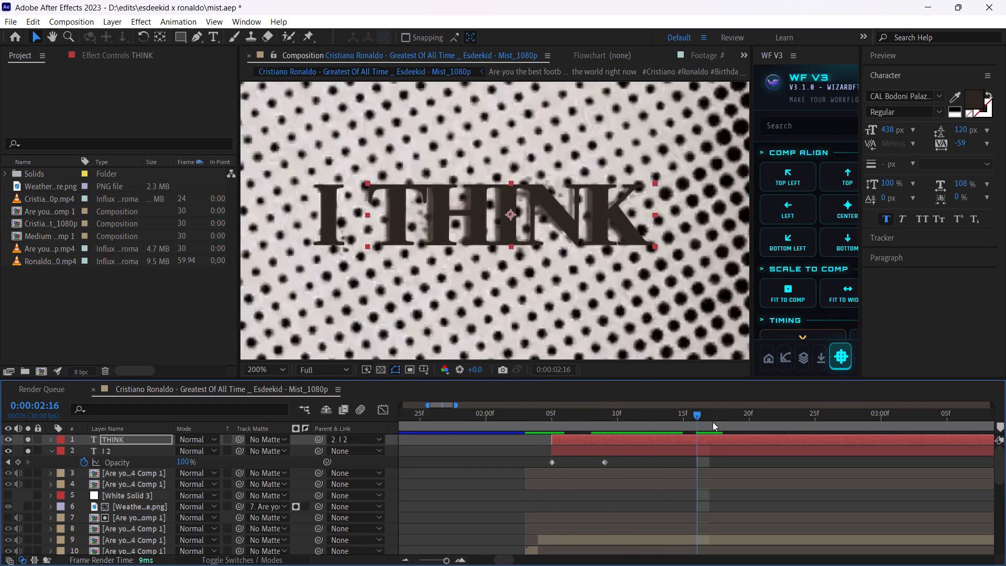
{"action": "left_click_drag", "start_coordinate": [697, 417], "coordinate": [777, 410]}
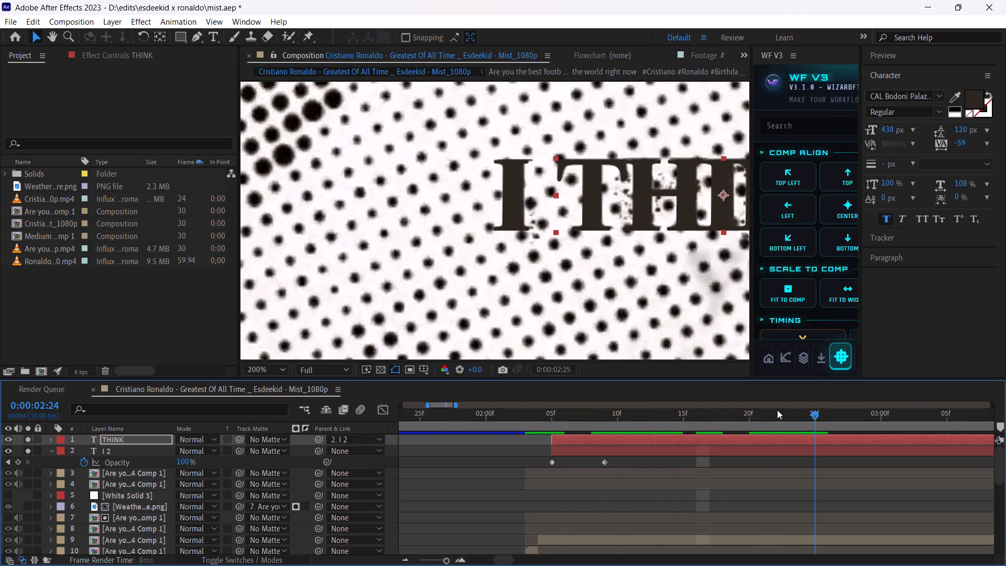
{"action": "left_click_drag", "start_coordinate": [777, 410], "coordinate": [699, 414]}
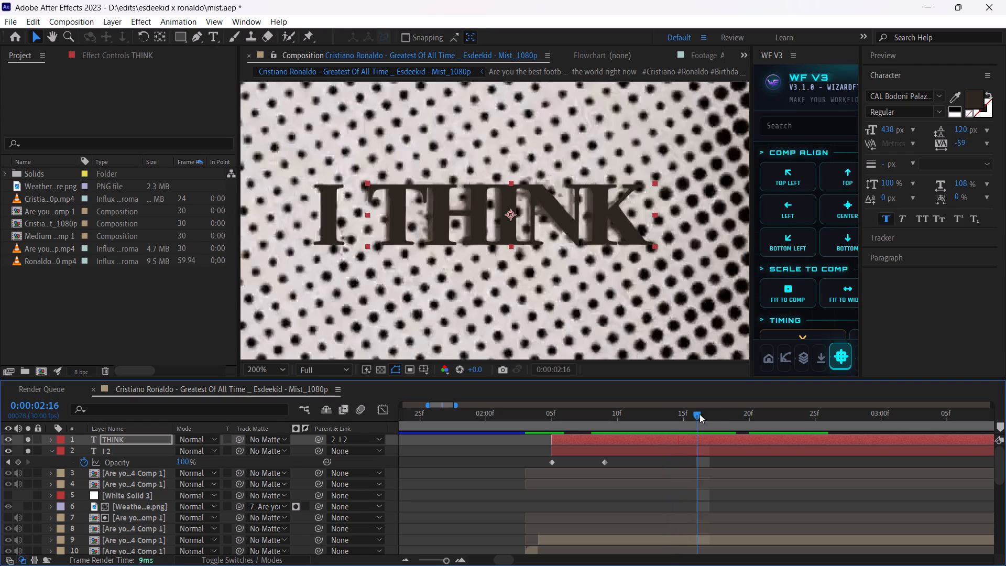
{"action": "left_click_drag", "start_coordinate": [699, 414], "coordinate": [710, 411]}
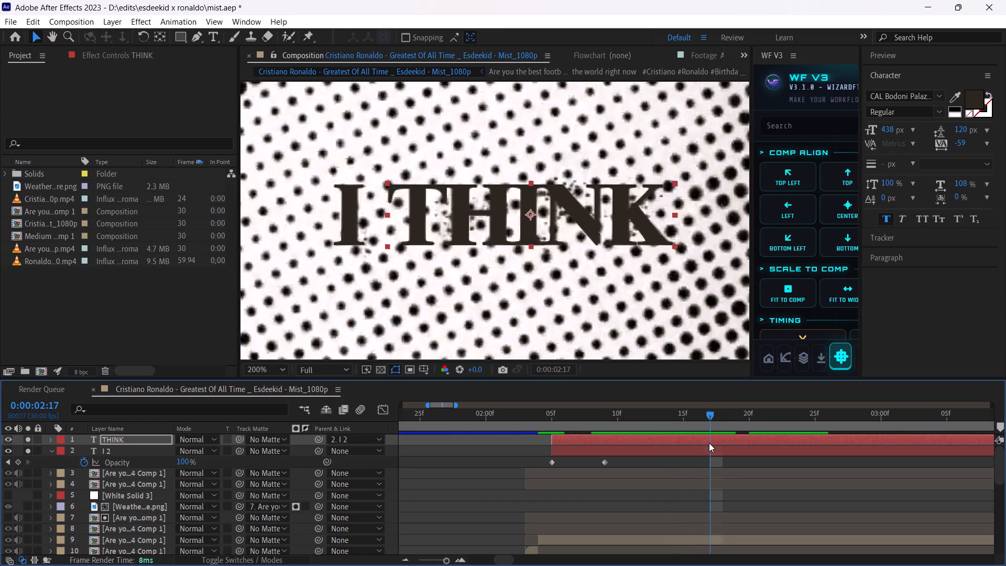
{"action": "key", "text": "t"}
{"action": "left_click", "coordinate": [85, 448]}
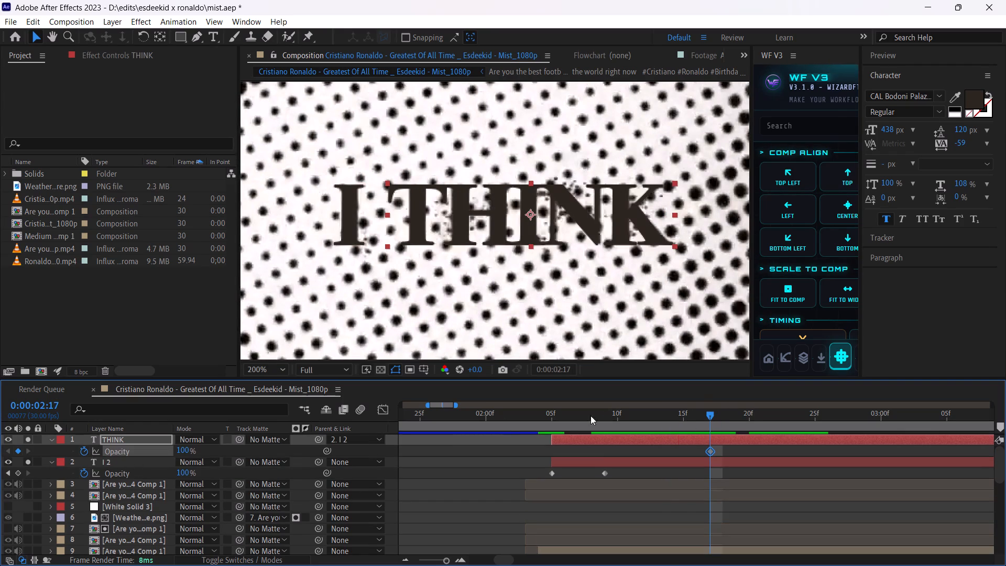
{"action": "left_click_drag", "start_coordinate": [676, 414], "coordinate": [625, 415]}
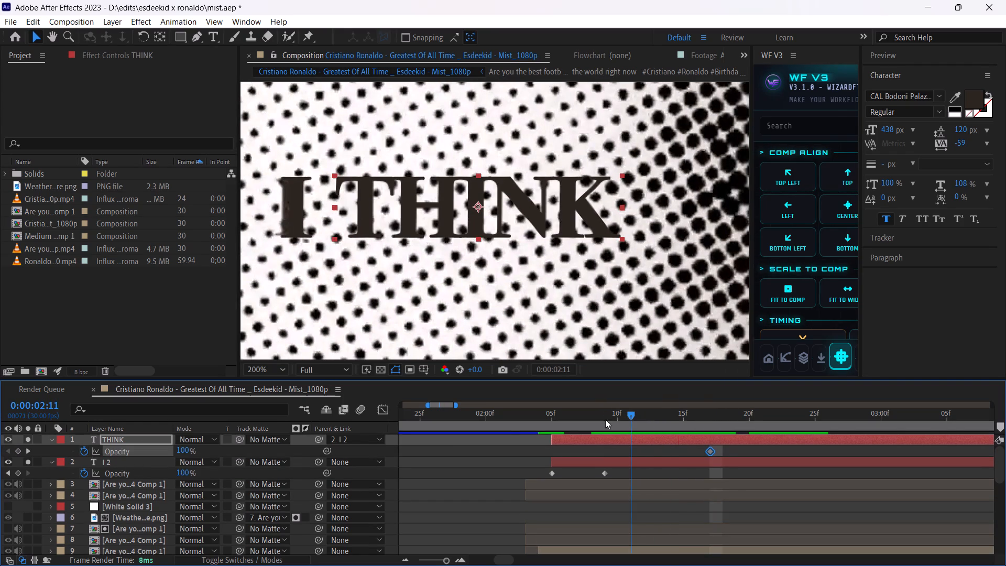
{"action": "left_click_drag", "start_coordinate": [183, 452], "coordinate": [71, 472]}
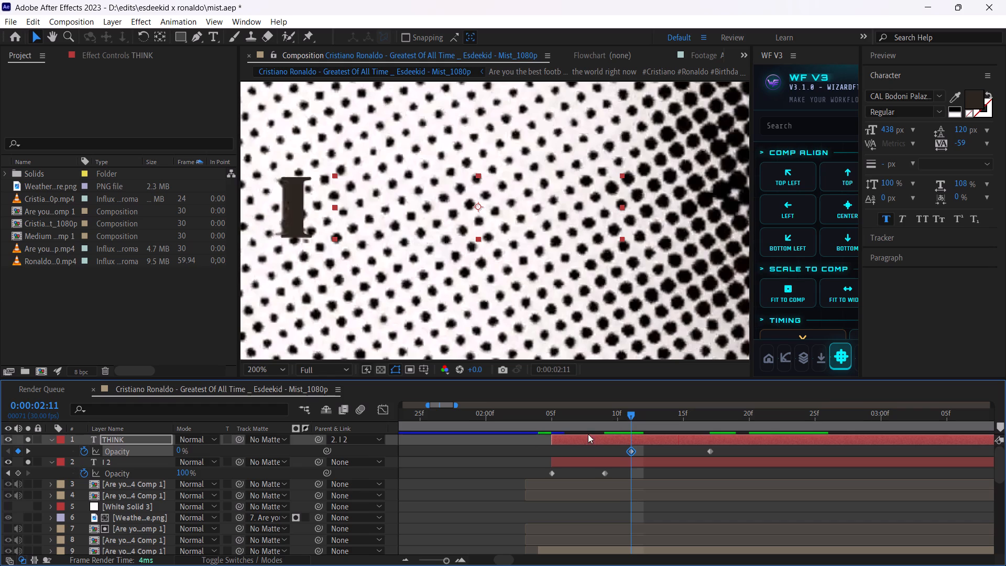
Trim the start of the "THINK" layer to 0:00:02:11.
{"action": "left_click_drag", "start_coordinate": [552, 441], "coordinate": [629, 448]}
{"action": "left_click_drag", "start_coordinate": [630, 417], "coordinate": [632, 418]}
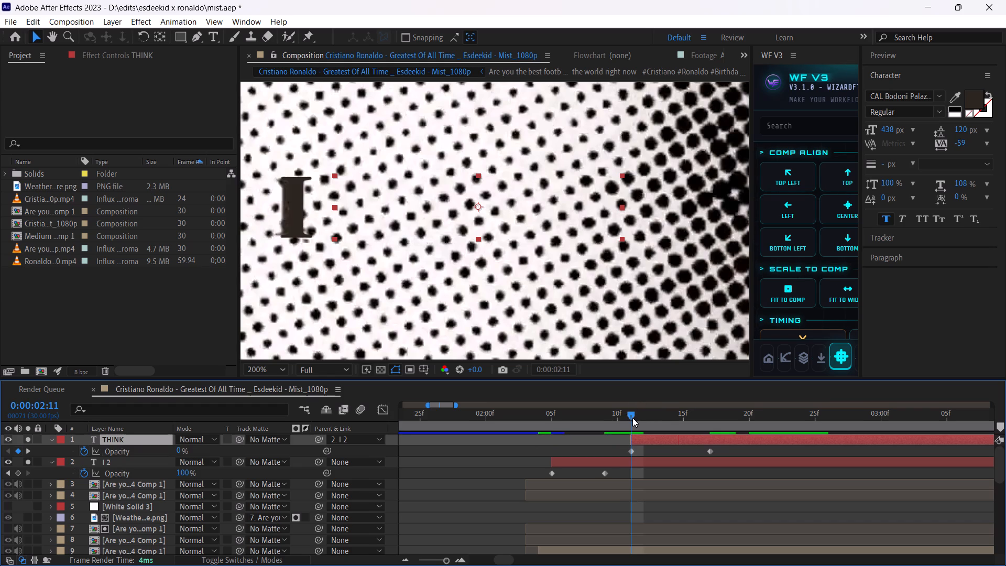
Duplicate the "THINK" layer at 0:00:02:22 and remove the duplicate's opacity keyframes.
{"action": "left_click_drag", "start_coordinate": [632, 418], "coordinate": [777, 406]}
{"action": "middle_click_drag", "start_coordinate": [646, 238], "coordinate": [634, 238]}
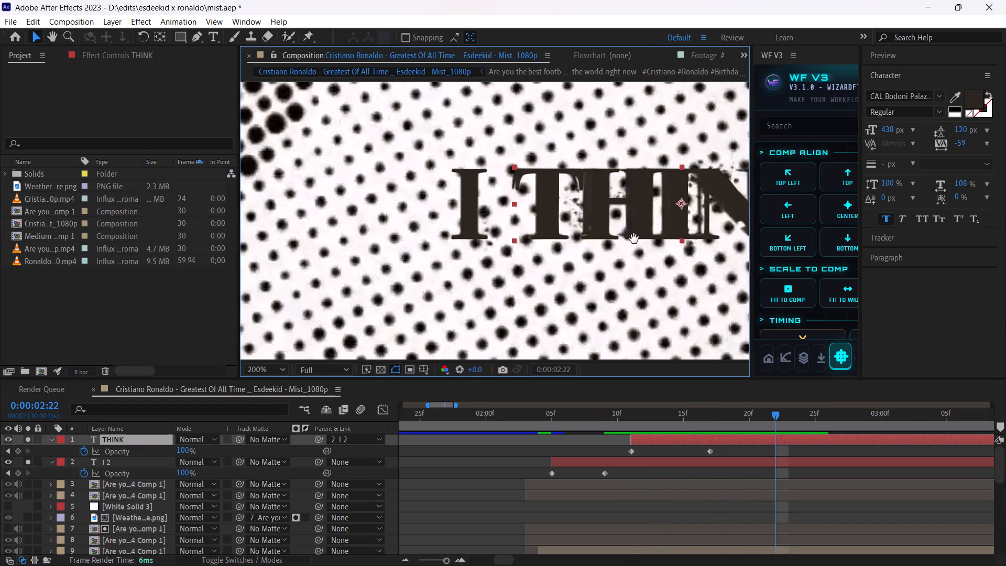
{"action": "middle_click_drag", "start_coordinate": [634, 238], "coordinate": [311, 231]}
{"action": "left_click_drag", "start_coordinate": [443, 563], "coordinate": [432, 562]}
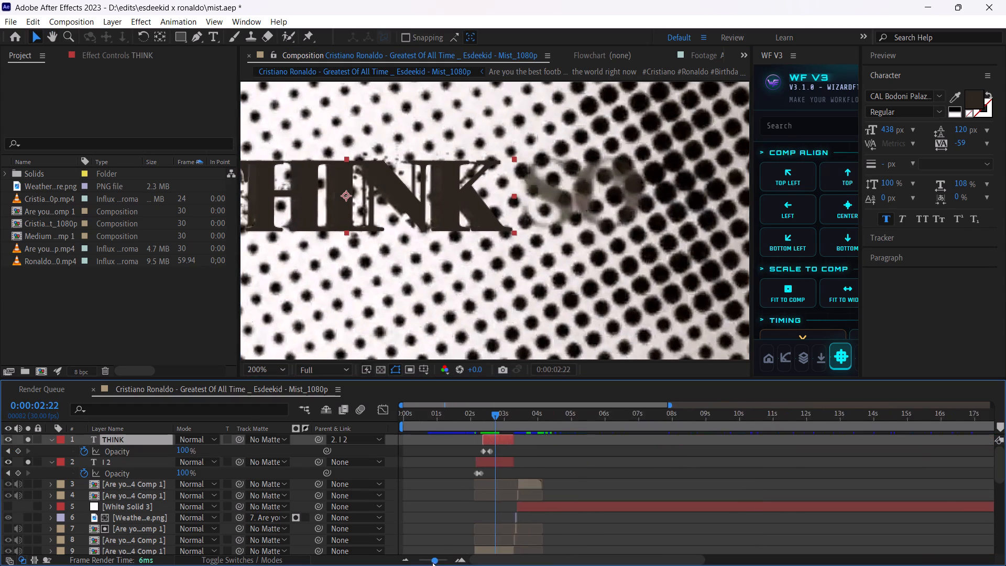
{"action": "left_click_drag", "start_coordinate": [432, 562], "coordinate": [443, 557]}
{"action": "key", "text": "ctrl+d"}
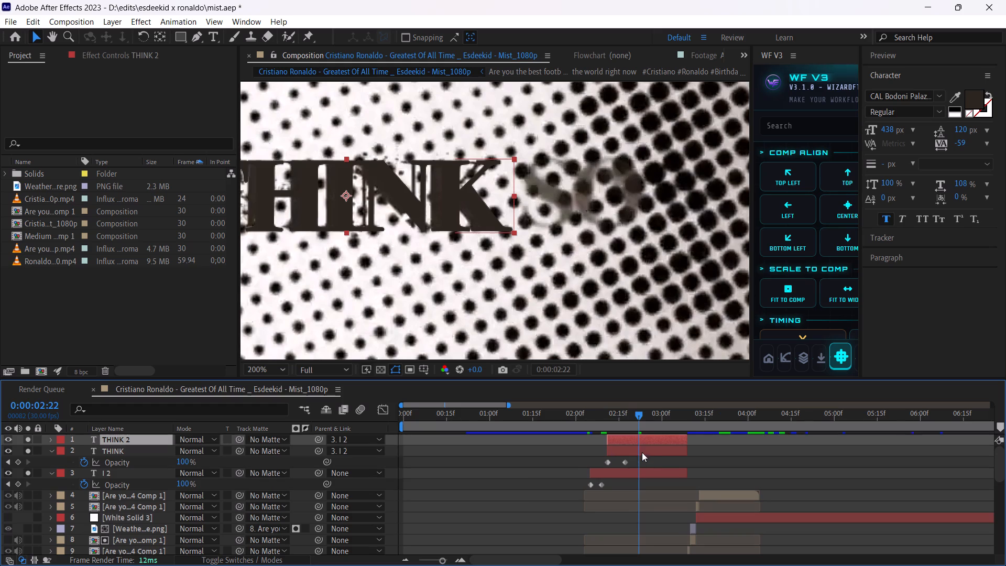
{"action": "key", "text": "u"}
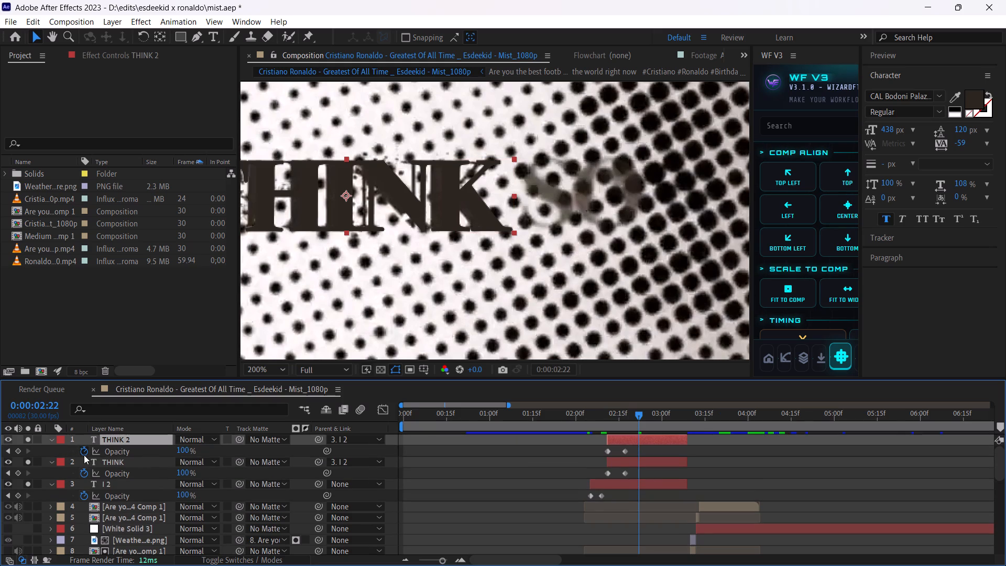
{"action": "left_click", "coordinate": [84, 455]}
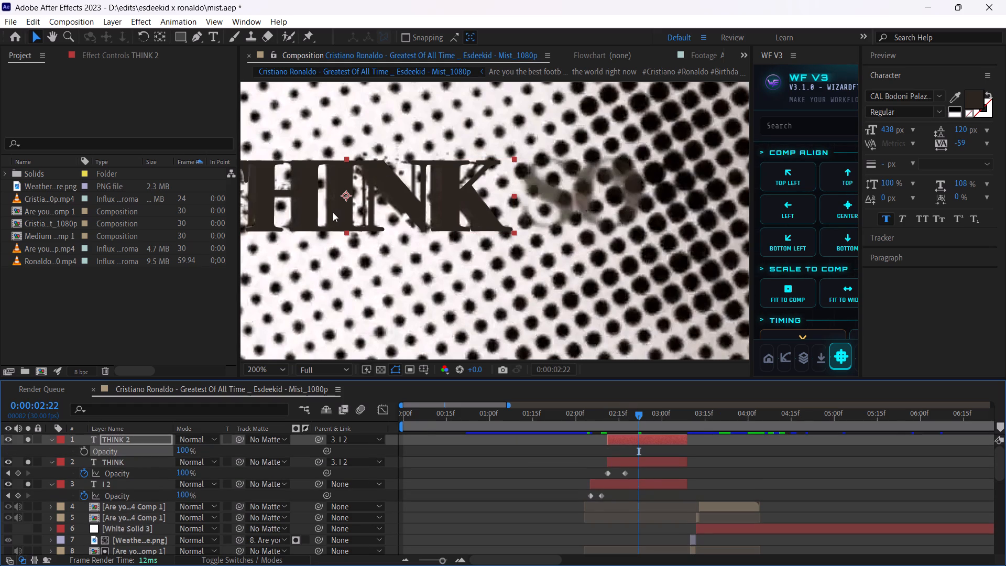
Move the duplicate clear of the original "THINK" word and set its parent to None.
{"action": "left_click_drag", "start_coordinate": [333, 212], "coordinate": [583, 302]}
{"action": "left_click", "coordinate": [341, 439]}
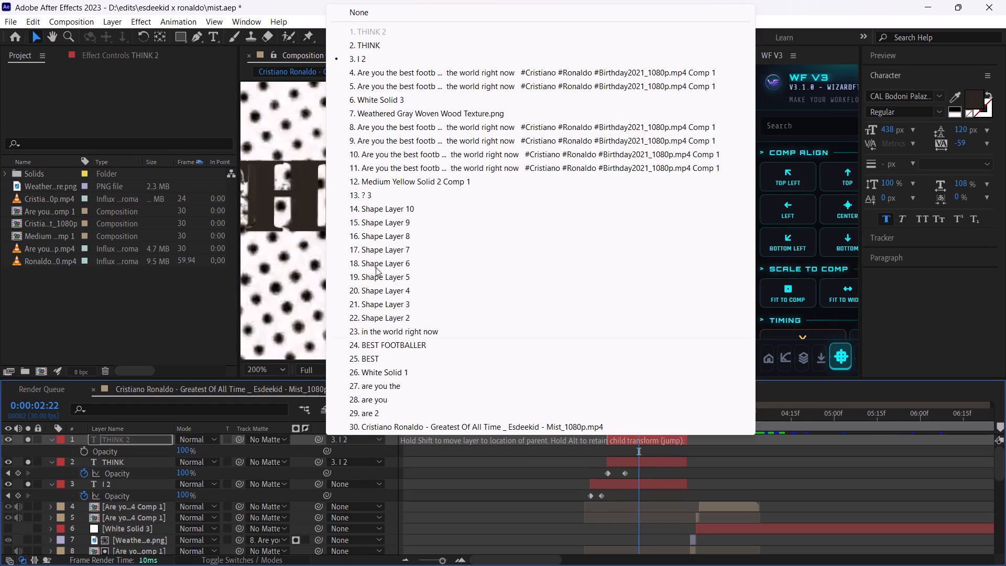
{"action": "left_click", "coordinate": [367, 12]}
Change the duplicate's text to "so" and place it over the faint reference word following "THINK" at 0:00:02:22.
{"action": "left_click_drag", "start_coordinate": [637, 298], "coordinate": [629, 274]}
{"action": "double_click", "coordinate": [629, 274]}
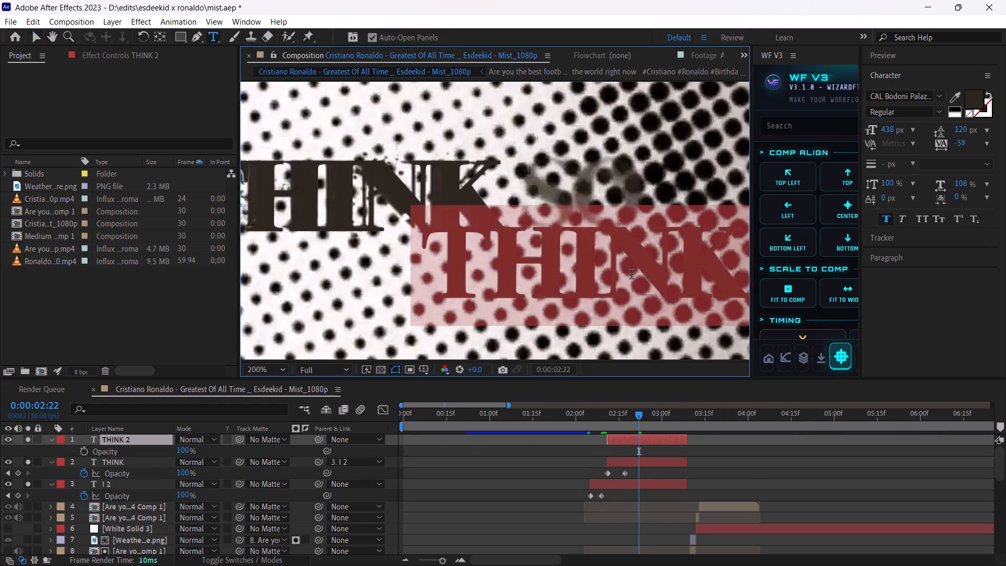
{"action": "type", "text": "so"}
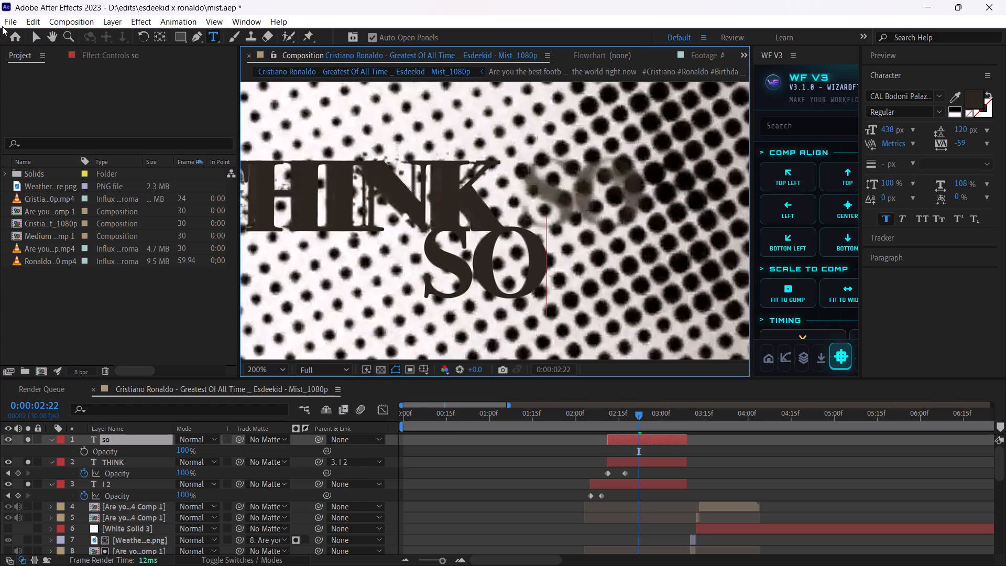
{"action": "left_click", "coordinate": [37, 36]}
{"action": "left_click_drag", "start_coordinate": [482, 266], "coordinate": [605, 220]}
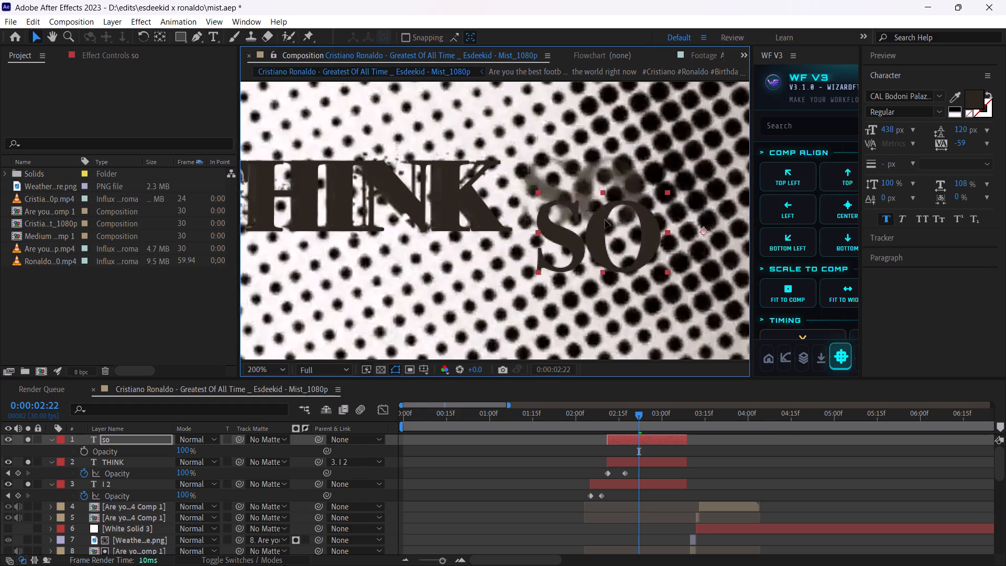
{"action": "left_click_drag", "start_coordinate": [605, 220], "coordinate": [571, 183]}
{"action": "left_click_drag", "start_coordinate": [585, 198], "coordinate": [585, 207]}
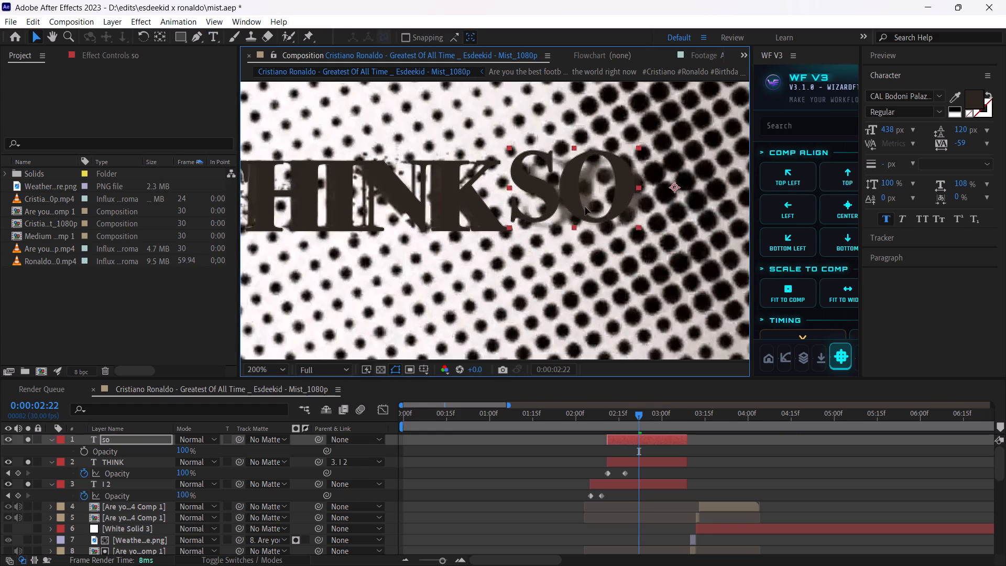
{"action": "left_click_drag", "start_coordinate": [585, 207], "coordinate": [596, 213]}
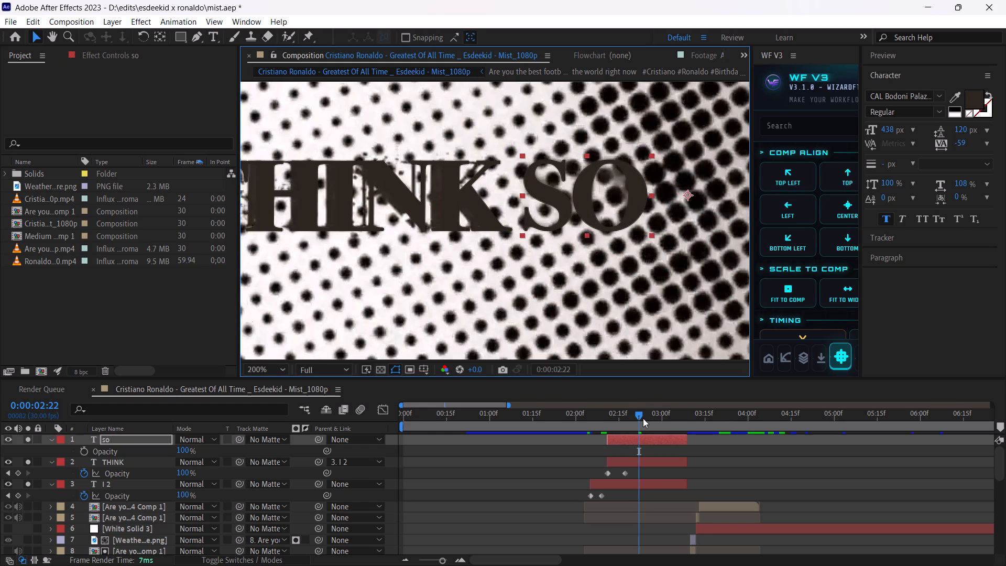
Parent the "so" text layer to the "THINK" layer.
{"action": "left_click", "coordinate": [642, 417]}
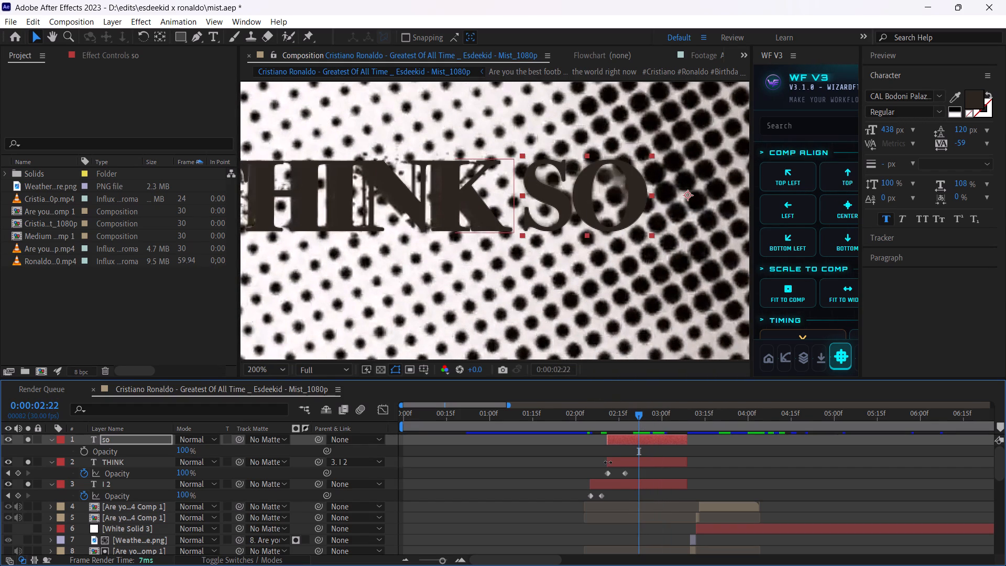
{"action": "left_click_drag", "start_coordinate": [318, 439], "coordinate": [159, 460]}
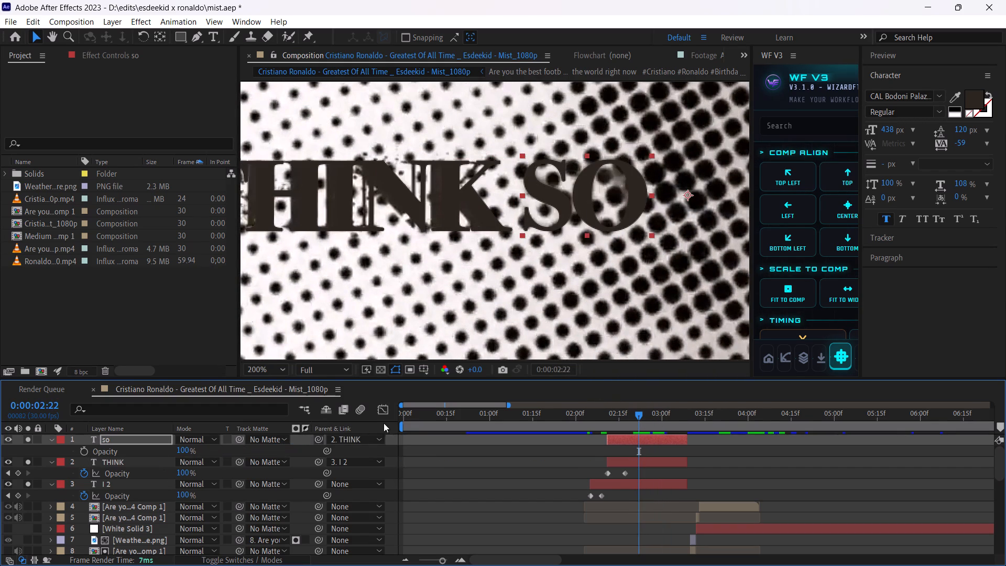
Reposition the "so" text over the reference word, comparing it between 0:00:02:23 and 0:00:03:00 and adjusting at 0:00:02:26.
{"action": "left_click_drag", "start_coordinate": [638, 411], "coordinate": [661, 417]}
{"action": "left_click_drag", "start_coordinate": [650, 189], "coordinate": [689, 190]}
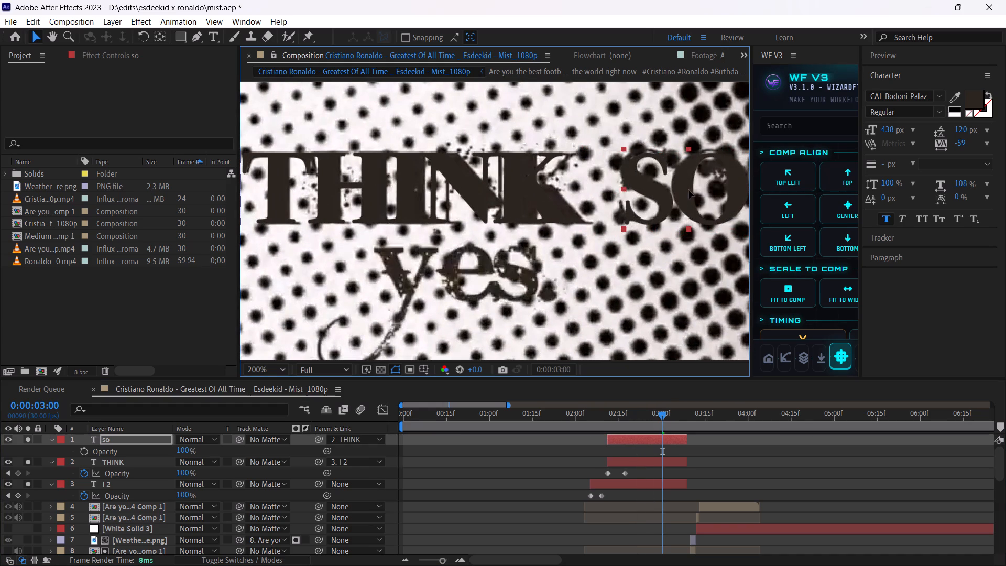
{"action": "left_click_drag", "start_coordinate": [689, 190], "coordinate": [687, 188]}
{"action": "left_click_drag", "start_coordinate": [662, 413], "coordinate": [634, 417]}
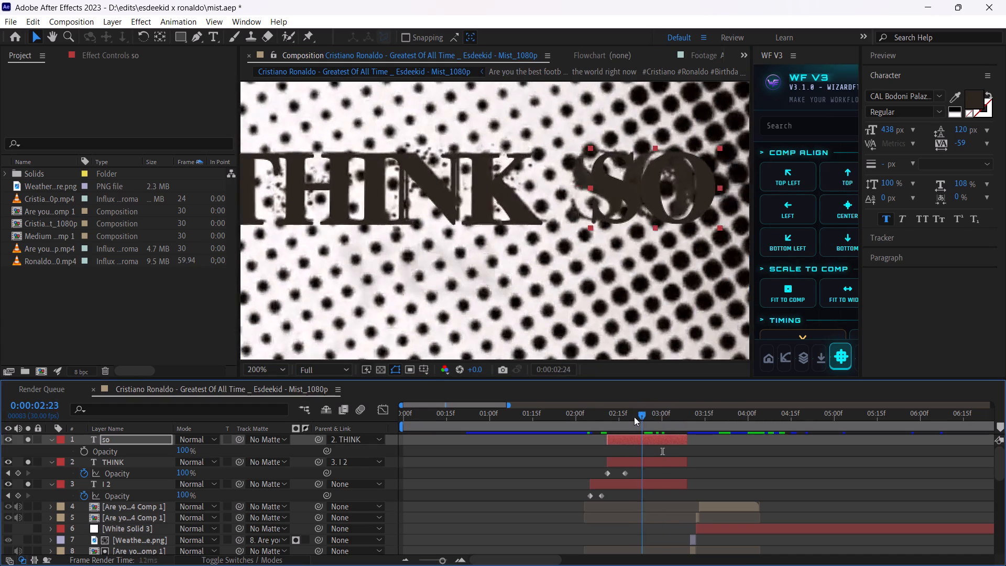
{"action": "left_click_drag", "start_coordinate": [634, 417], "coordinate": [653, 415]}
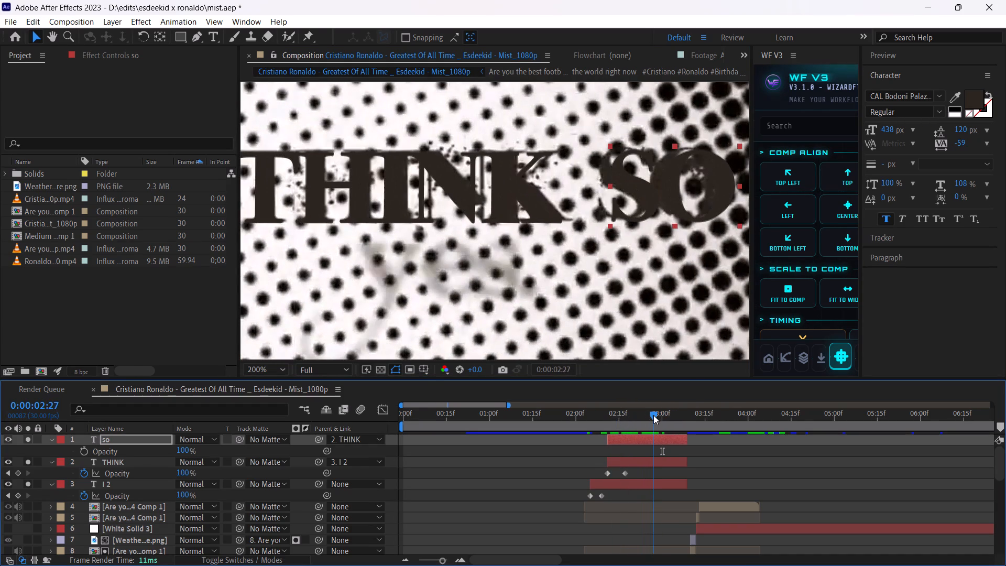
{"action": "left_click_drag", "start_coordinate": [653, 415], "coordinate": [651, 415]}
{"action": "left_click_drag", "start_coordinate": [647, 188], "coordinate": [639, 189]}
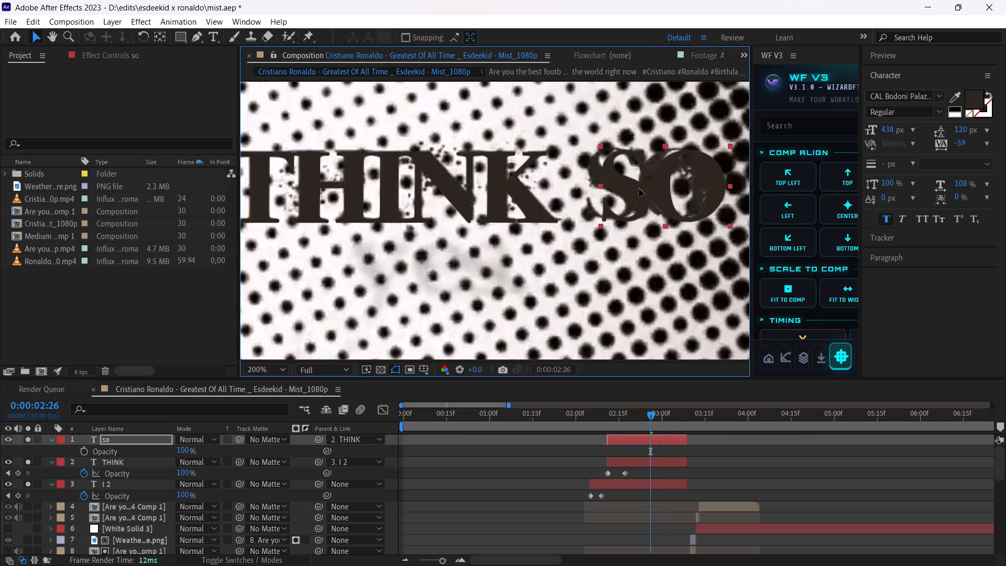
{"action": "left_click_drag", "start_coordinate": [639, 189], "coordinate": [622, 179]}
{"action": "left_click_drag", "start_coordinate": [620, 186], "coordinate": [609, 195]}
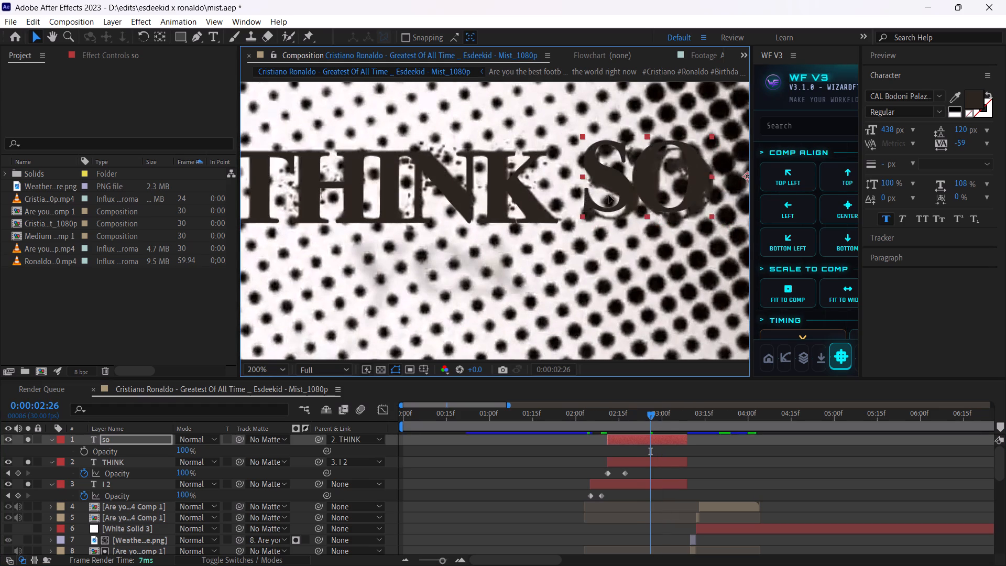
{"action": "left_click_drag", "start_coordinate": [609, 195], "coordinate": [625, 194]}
Align "so" to the composition centre, and at 0:00:02:20 move it beside "THINK" over the faint reference word.
{"action": "left_click", "coordinate": [838, 207]}
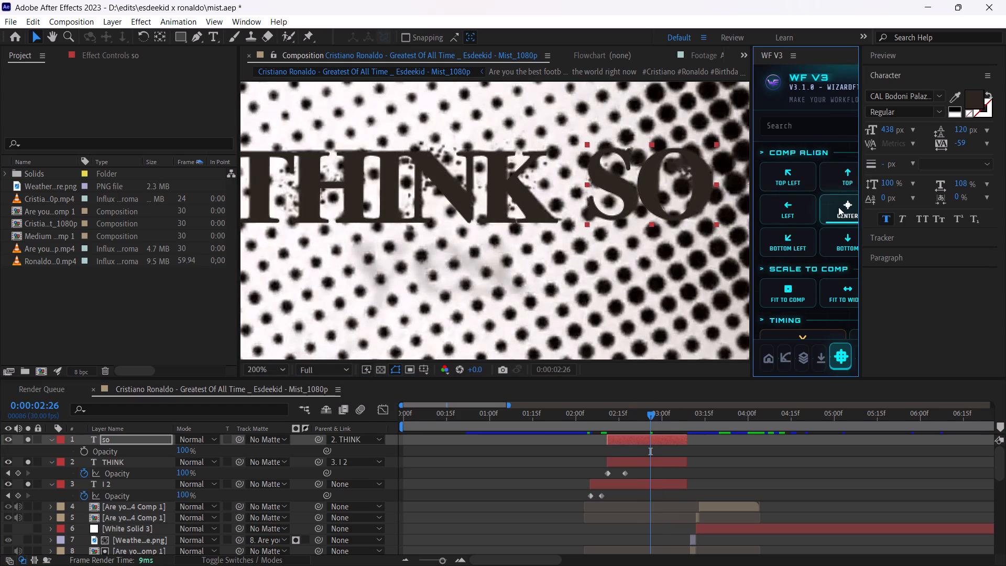
{"action": "left_click_drag", "start_coordinate": [654, 419], "coordinate": [638, 419]}
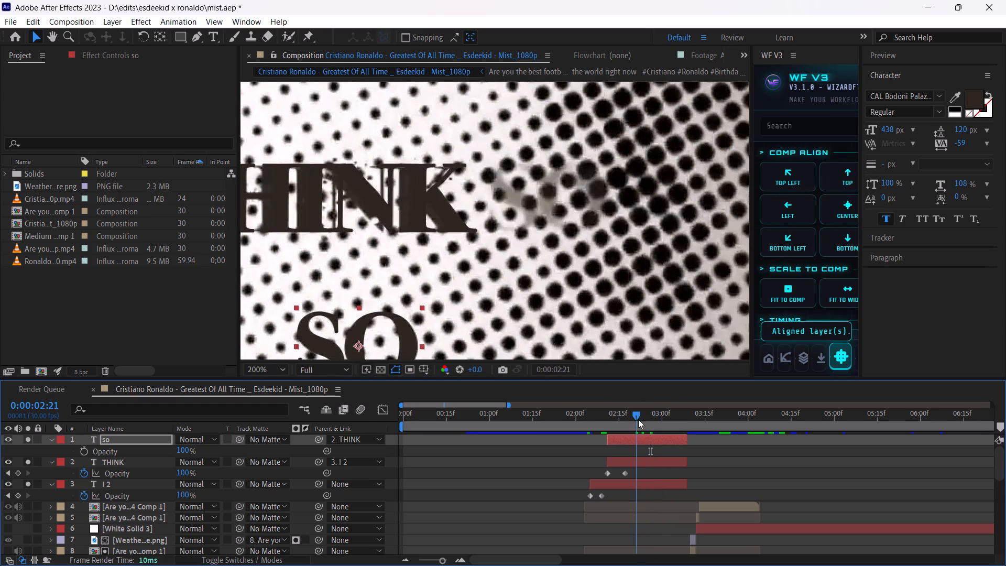
{"action": "left_click_drag", "start_coordinate": [638, 419], "coordinate": [636, 420]}
{"action": "left_click_drag", "start_coordinate": [327, 322], "coordinate": [525, 173]}
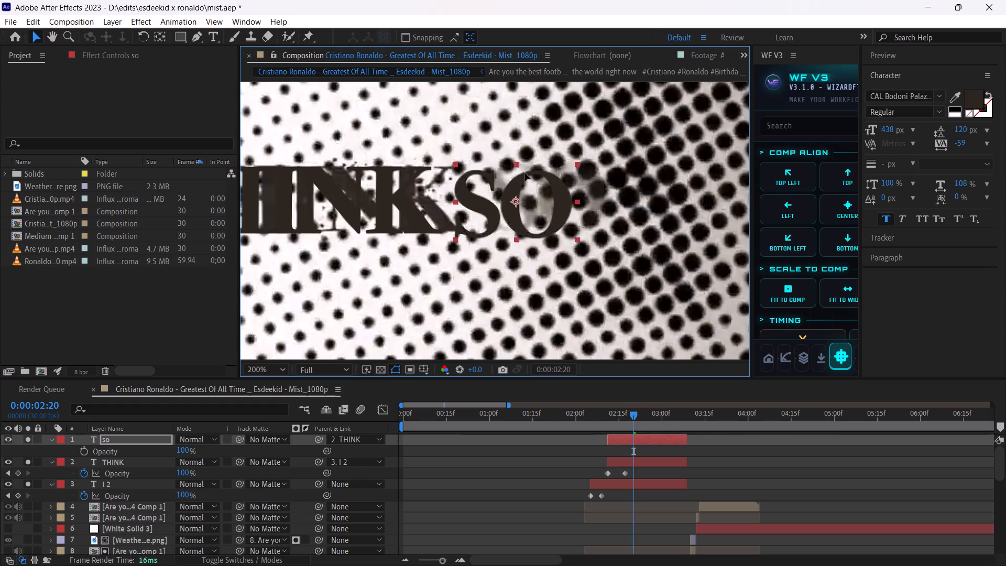
{"action": "left_click_drag", "start_coordinate": [525, 173], "coordinate": [550, 179]}
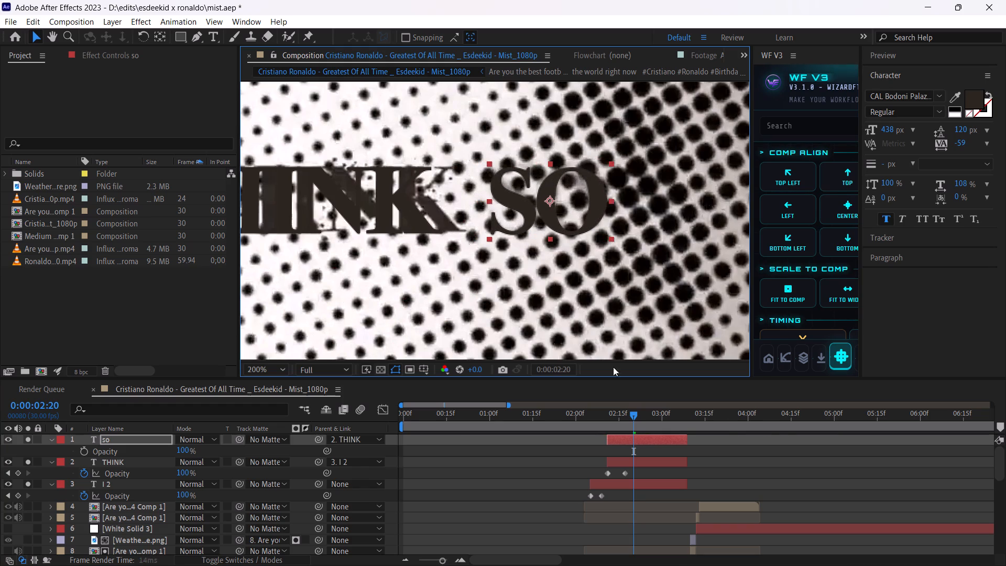
Examine how the "so" text tracks the reference word between 0:00:02:24 and 0:00:03:08.
{"action": "left_click_drag", "start_coordinate": [631, 411], "coordinate": [686, 409]}
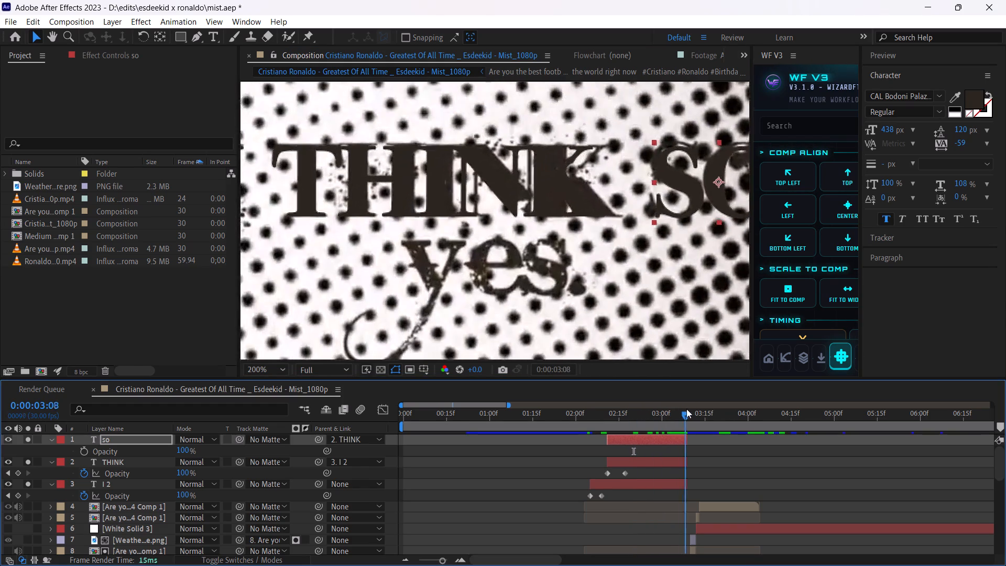
{"action": "left_click_drag", "start_coordinate": [686, 409], "coordinate": [667, 414]}
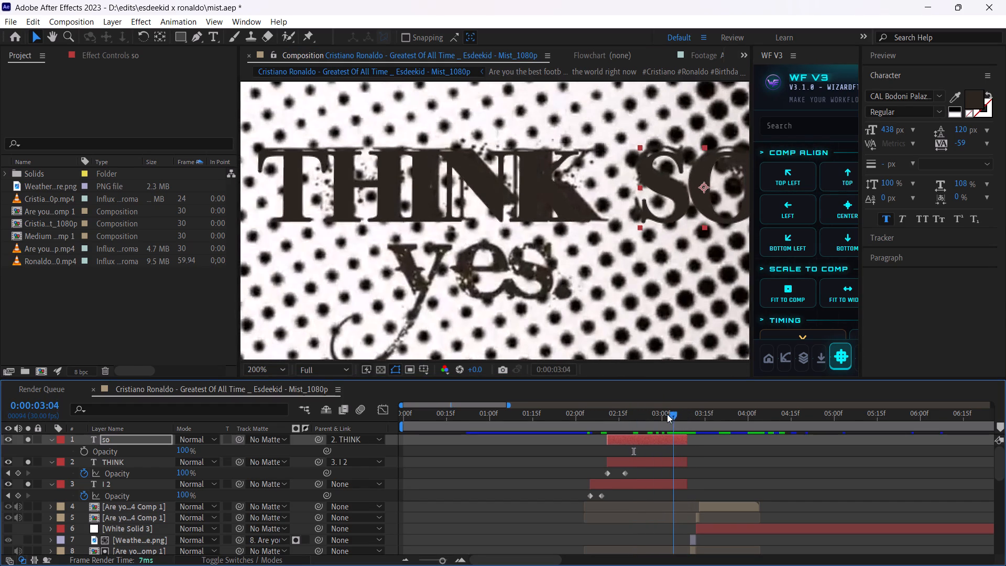
{"action": "left_click_drag", "start_coordinate": [667, 414], "coordinate": [642, 415]}
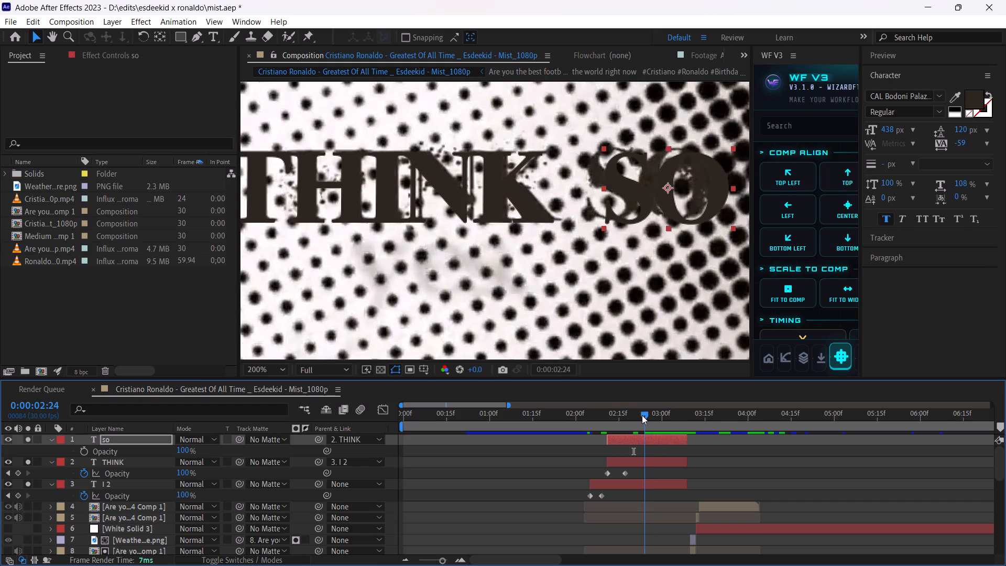
{"action": "left_click_drag", "start_coordinate": [642, 415], "coordinate": [664, 411]}
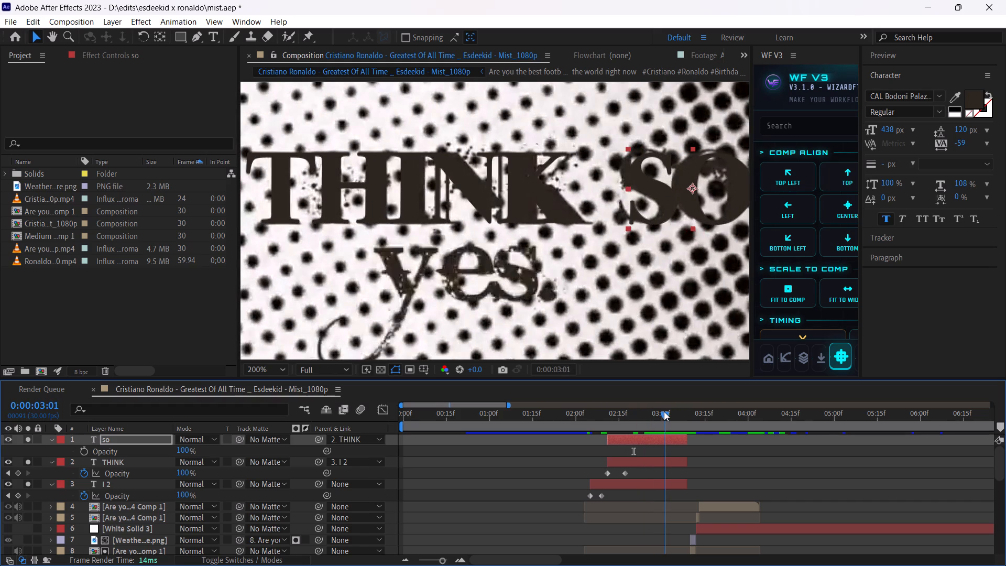
{"action": "left_click_drag", "start_coordinate": [664, 411], "coordinate": [669, 412]}
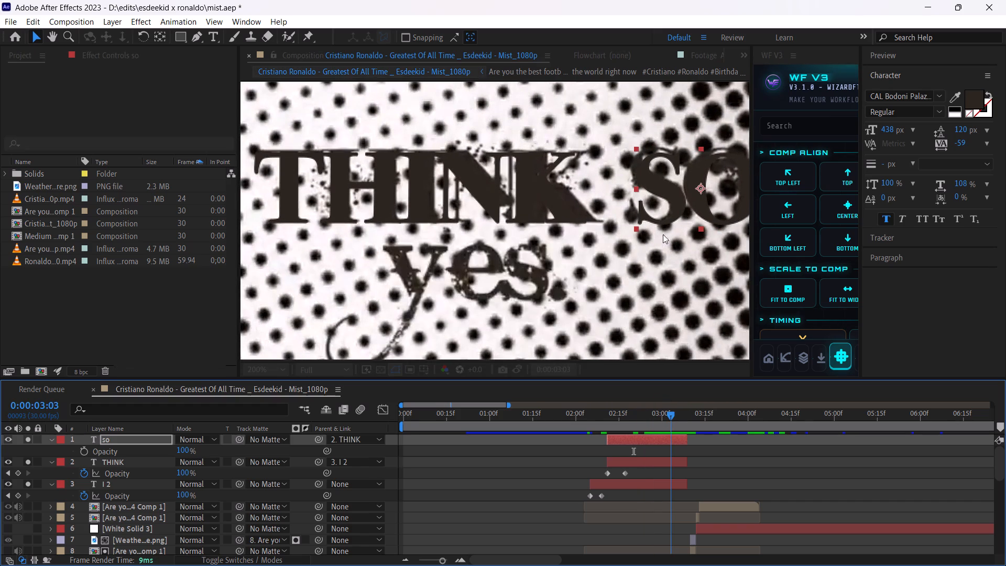
{"action": "left_click_drag", "start_coordinate": [668, 415], "coordinate": [669, 415]}
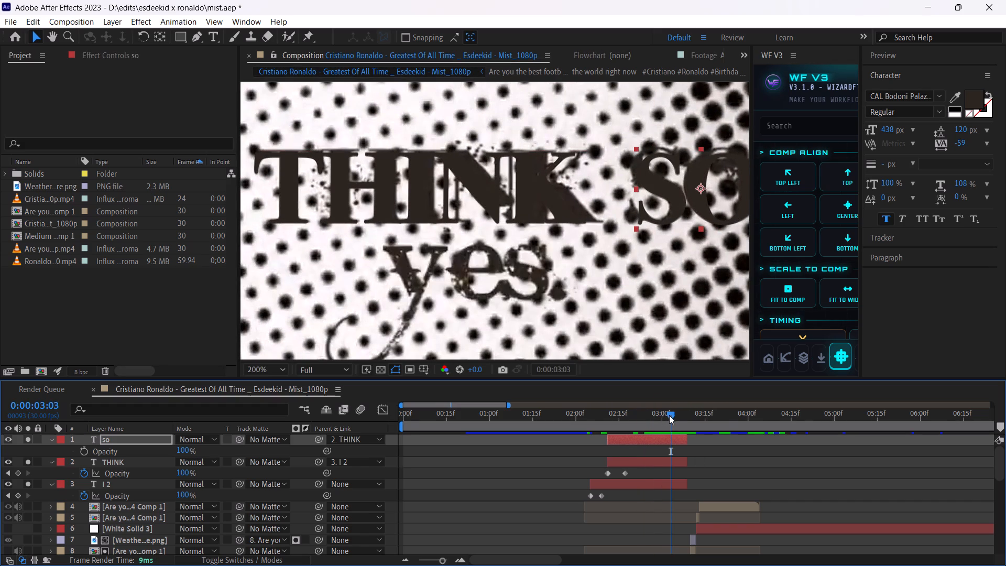
{"action": "left_click_drag", "start_coordinate": [669, 415], "coordinate": [639, 426]}
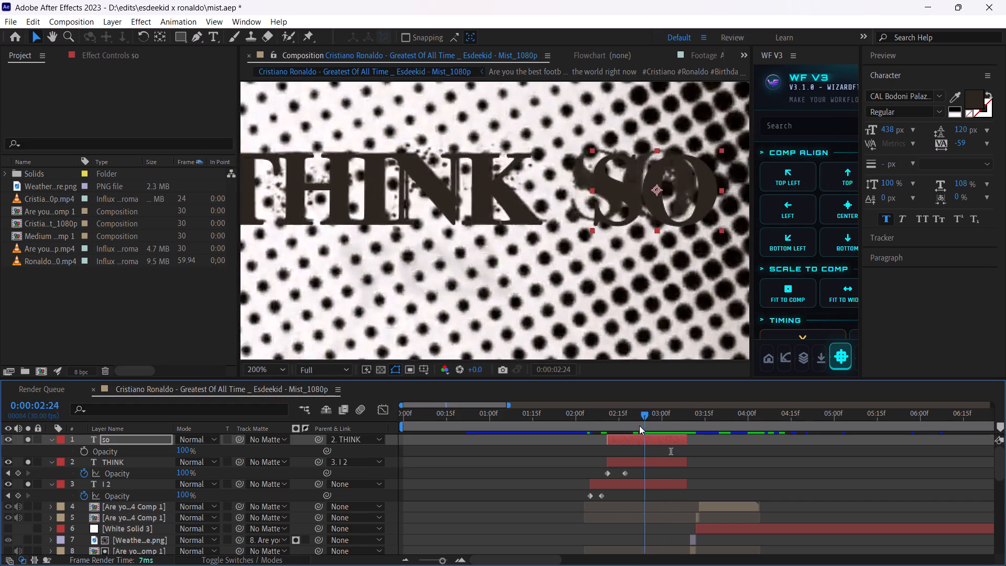
Add opacity keyframes to the "so" layer at 0:00:02:18 and 0:00:02:24, hiding the layer to see the reference fade.
{"action": "left_click_drag", "start_coordinate": [639, 426], "coordinate": [624, 431]}
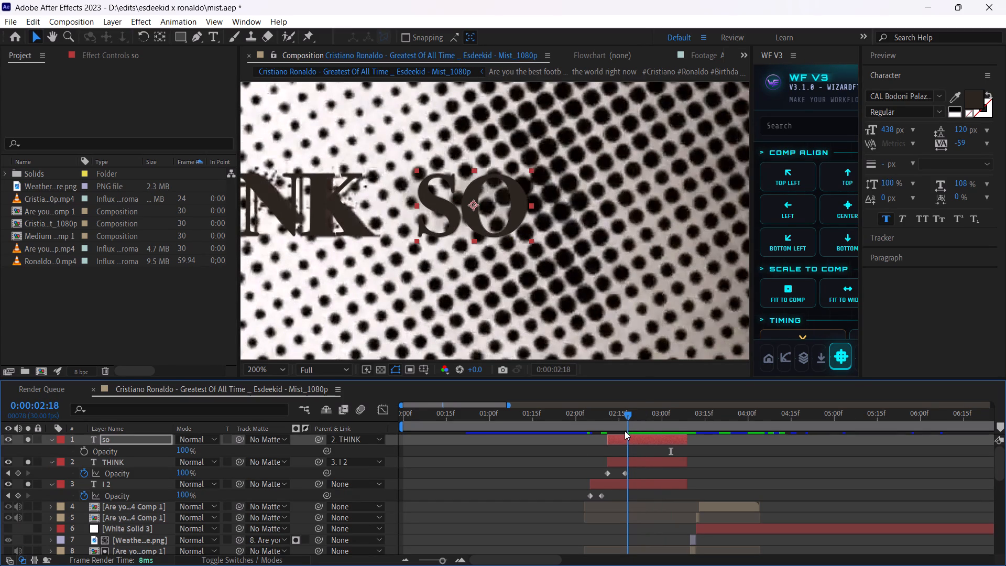
{"action": "left_click_drag", "start_coordinate": [443, 563], "coordinate": [461, 560]}
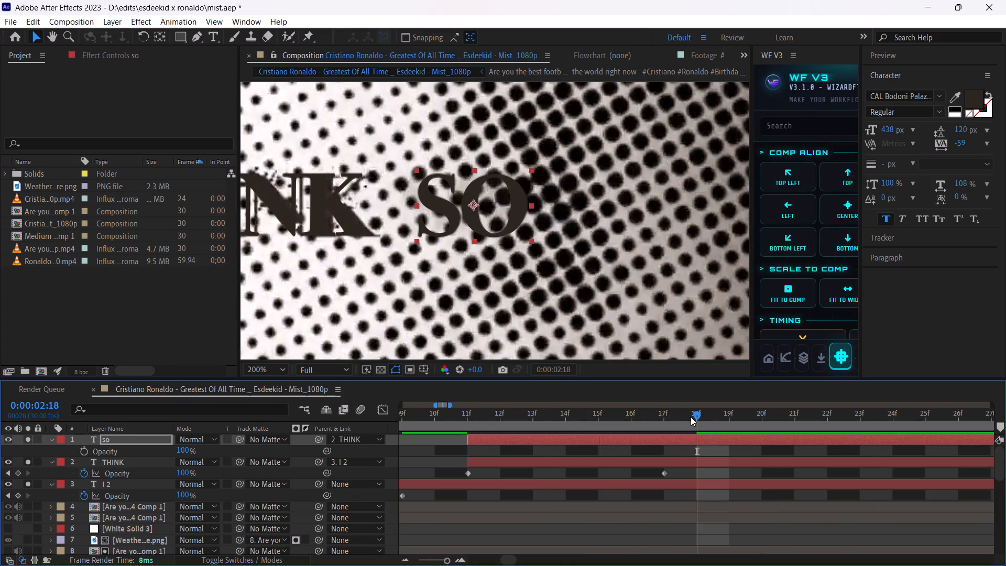
{"action": "left_click", "coordinate": [83, 453]}
{"action": "left_click_drag", "start_coordinate": [698, 411], "coordinate": [718, 410]}
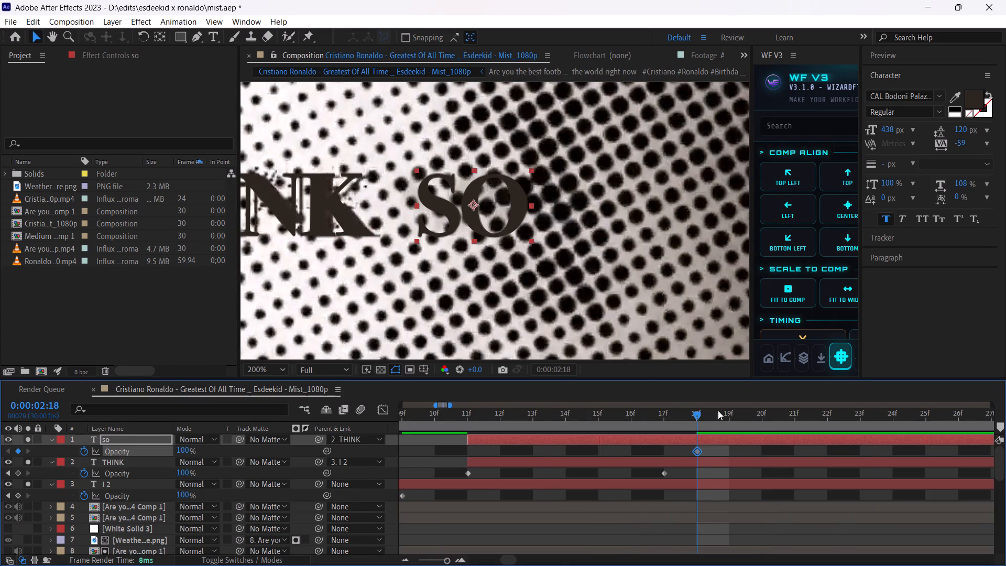
{"action": "left_click_drag", "start_coordinate": [718, 410], "coordinate": [768, 419]}
{"action": "left_click", "coordinate": [13, 438]}
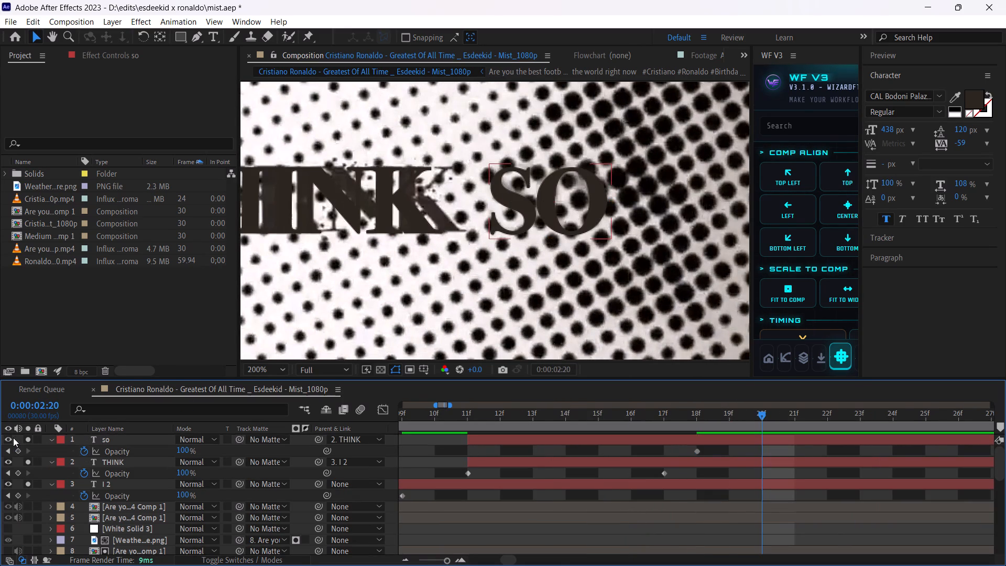
{"action": "left_click", "coordinate": [8, 439]}
{"action": "left_click_drag", "start_coordinate": [761, 411], "coordinate": [699, 417]}
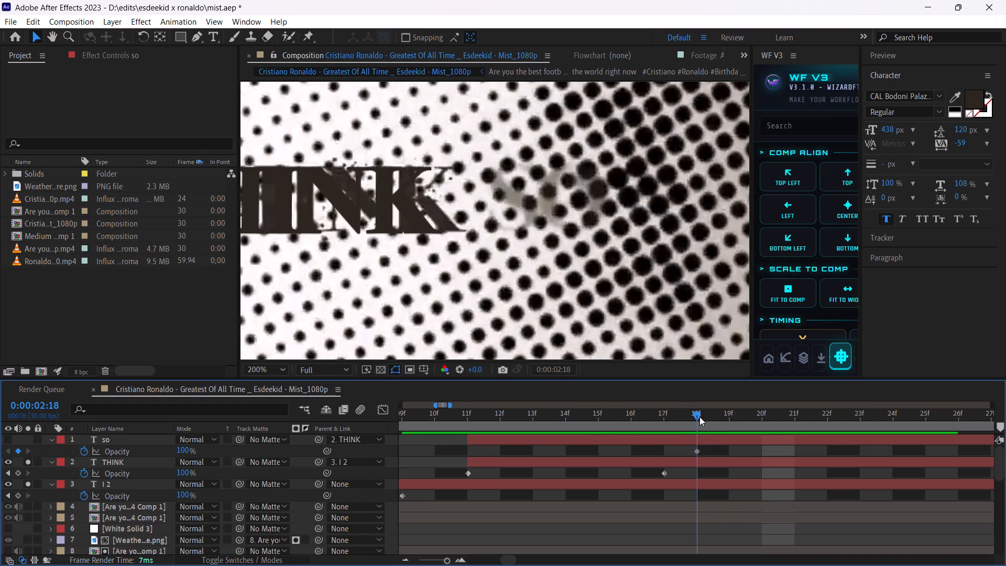
{"action": "left_click_drag", "start_coordinate": [699, 417], "coordinate": [887, 419]}
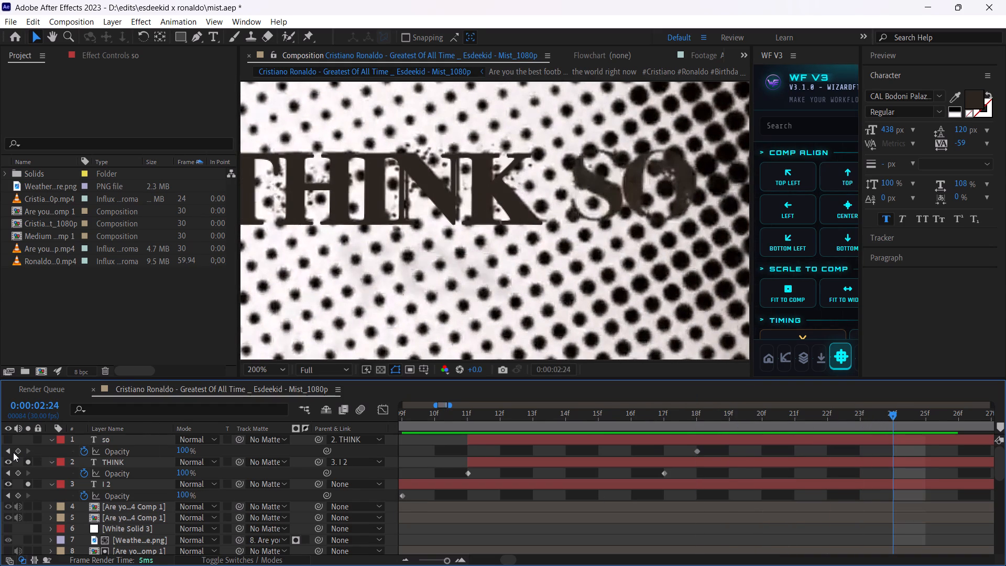
{"action": "left_click", "coordinate": [13, 452]}
{"action": "left_click", "coordinate": [17, 447]}
Set the "so" layer's opacity keyframe at 0:00:02:18 to 0%, and make the layer visible and soloed again.
{"action": "left_click", "coordinate": [13, 449]}
{"action": "left_click", "coordinate": [10, 451]}
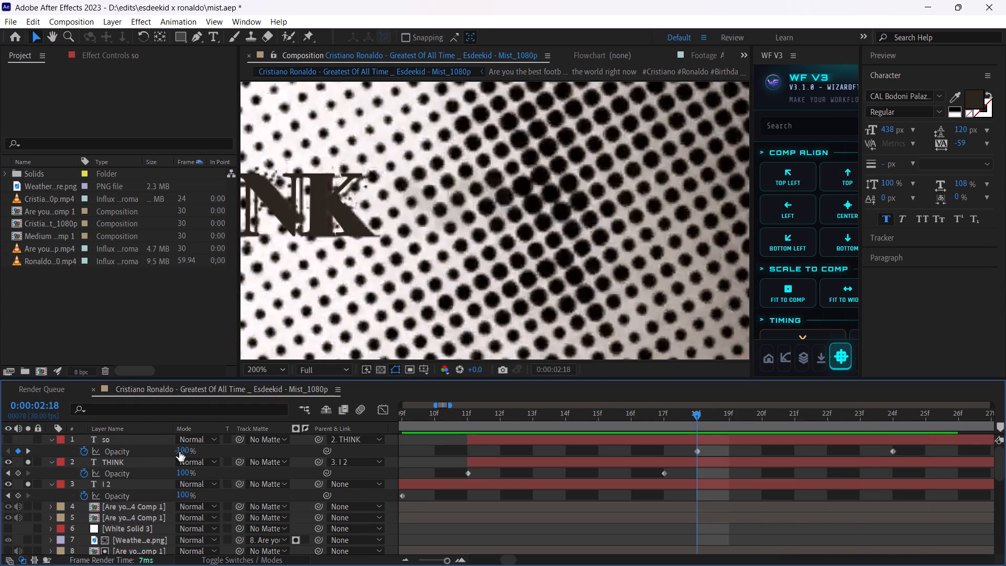
{"action": "left_click_drag", "start_coordinate": [181, 452], "coordinate": [17, 461]}
{"action": "left_click", "coordinate": [9, 440]}
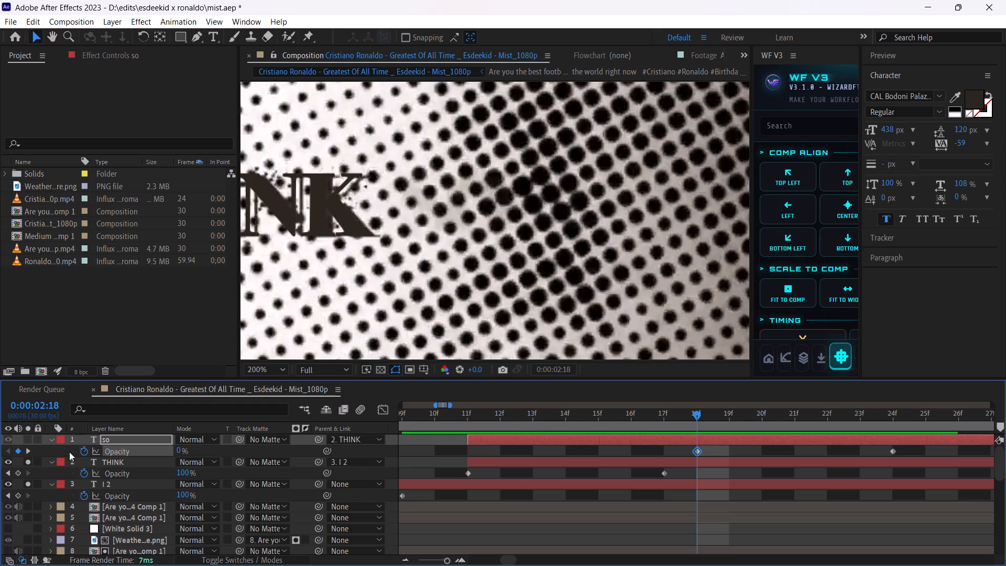
{"action": "left_click", "coordinate": [27, 437]}
Split the "so" layer at 0:00:02:18 and delete the part before the split.
{"action": "left_click_drag", "start_coordinate": [689, 417], "coordinate": [693, 417]}
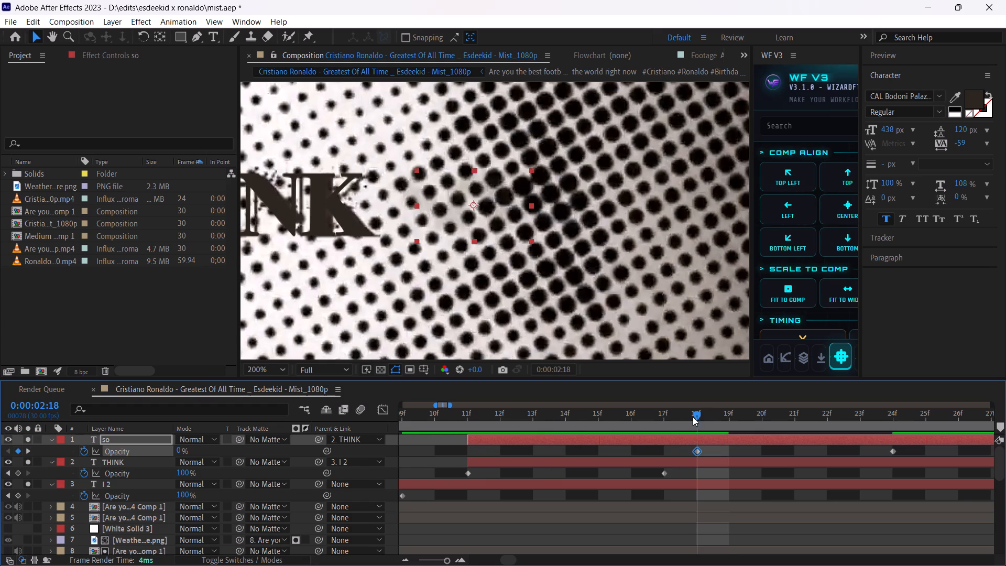
{"action": "left_click_drag", "start_coordinate": [693, 417], "coordinate": [688, 432]}
{"action": "key", "text": "ctrl+shift+d"}
{"action": "left_click", "coordinate": [676, 456]}
{"action": "left_click", "coordinate": [682, 448]}
{"action": "key", "text": "Delete"}
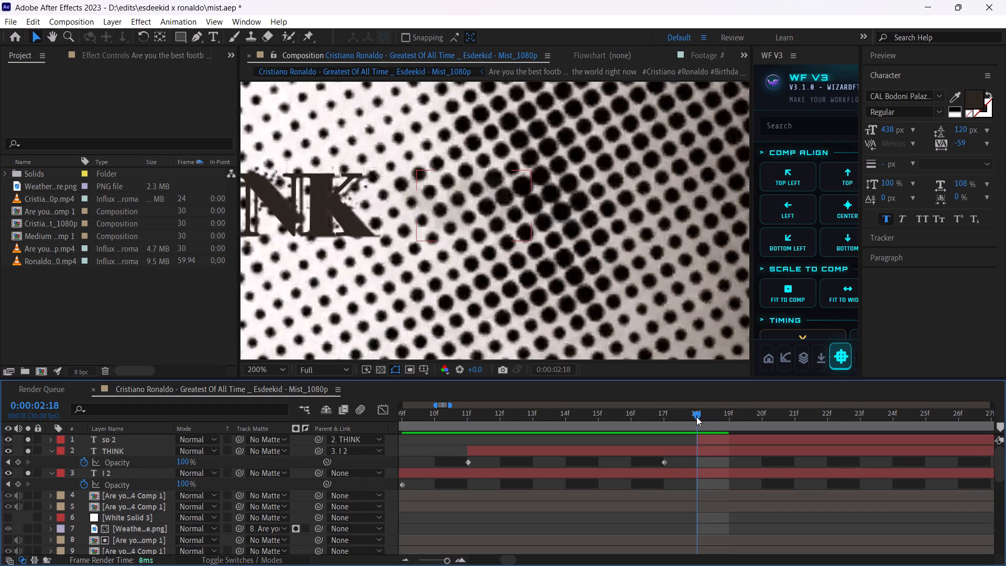
Review the "so" fade-in and the full "I THINK SO" line against the reference from 0:00:02:22 to 0:00:03:07.
{"action": "left_click_drag", "start_coordinate": [693, 417], "coordinate": [822, 406]}
{"action": "key", "text": "u"}
{"action": "key", "text": "u"}
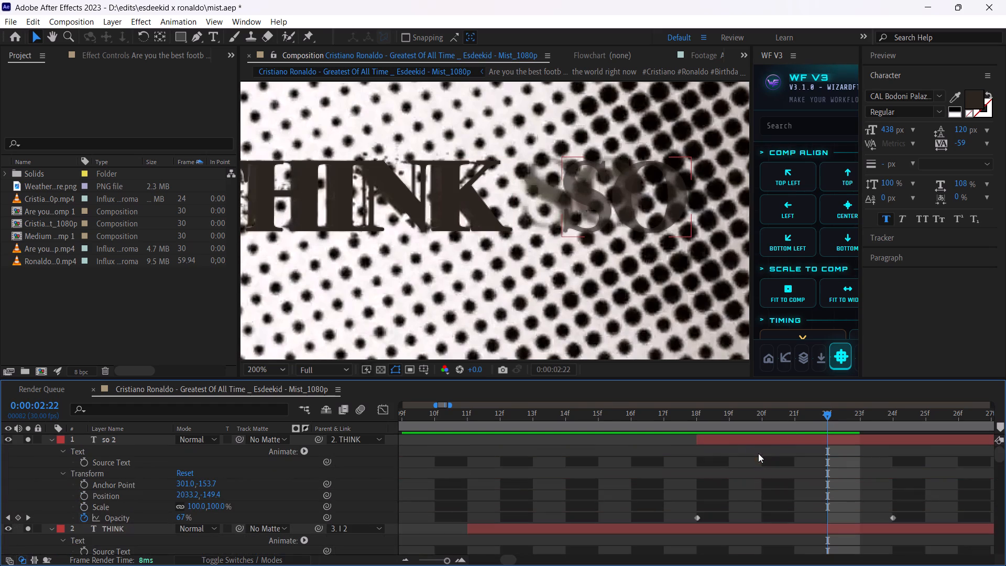
{"action": "key", "text": "u"}
{"action": "left_click_drag", "start_coordinate": [830, 411], "coordinate": [874, 409]}
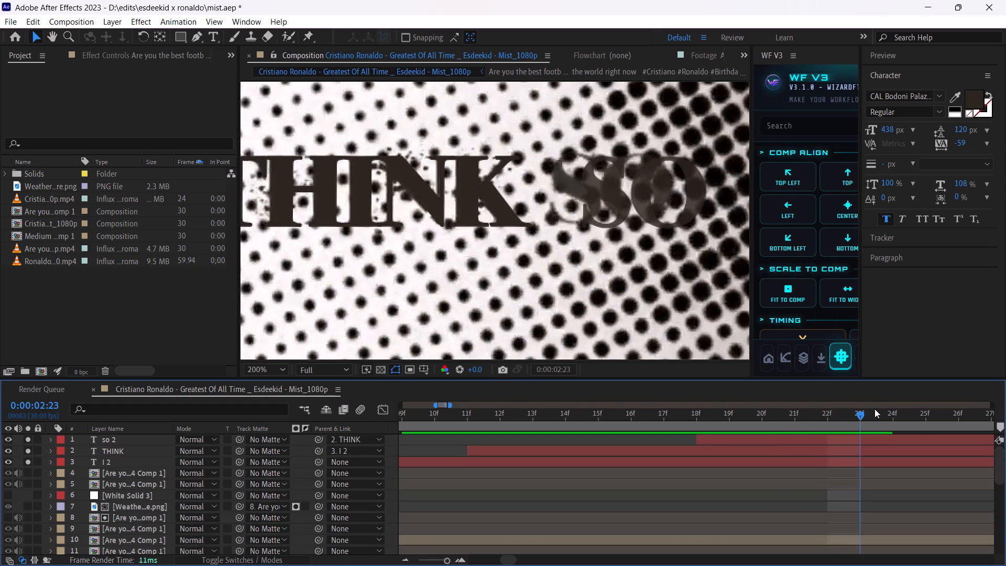
{"action": "left_click_drag", "start_coordinate": [874, 409], "coordinate": [887, 409]}
{"action": "scroll", "coordinate": [548, 227], "scroll_direction": "down", "scroll_amount": 1}
{"action": "left_click_drag", "start_coordinate": [901, 417], "coordinate": [919, 413]}
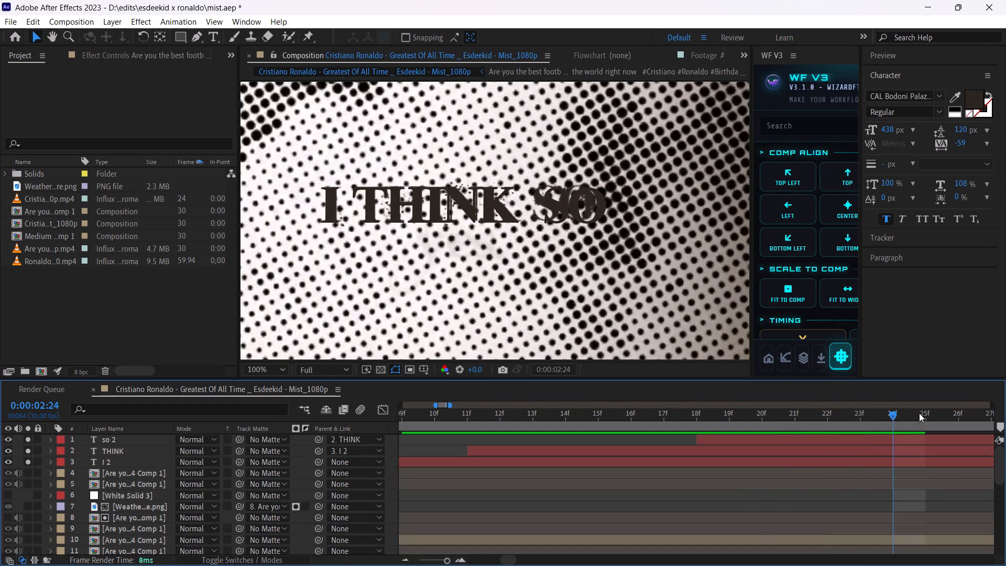
{"action": "left_click_drag", "start_coordinate": [919, 413], "coordinate": [997, 417]}
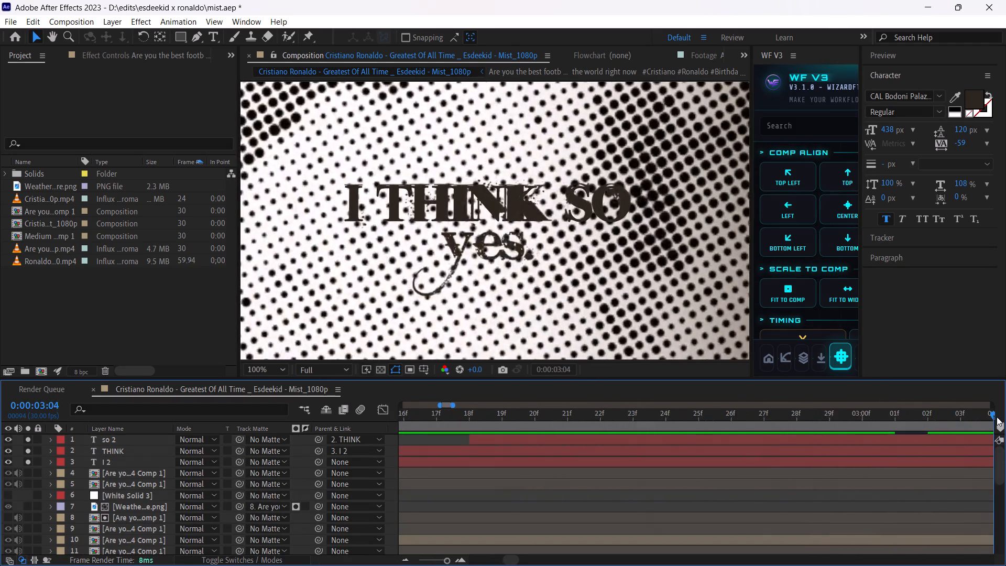
{"action": "left_click_drag", "start_coordinate": [997, 417], "coordinate": [703, 405]}
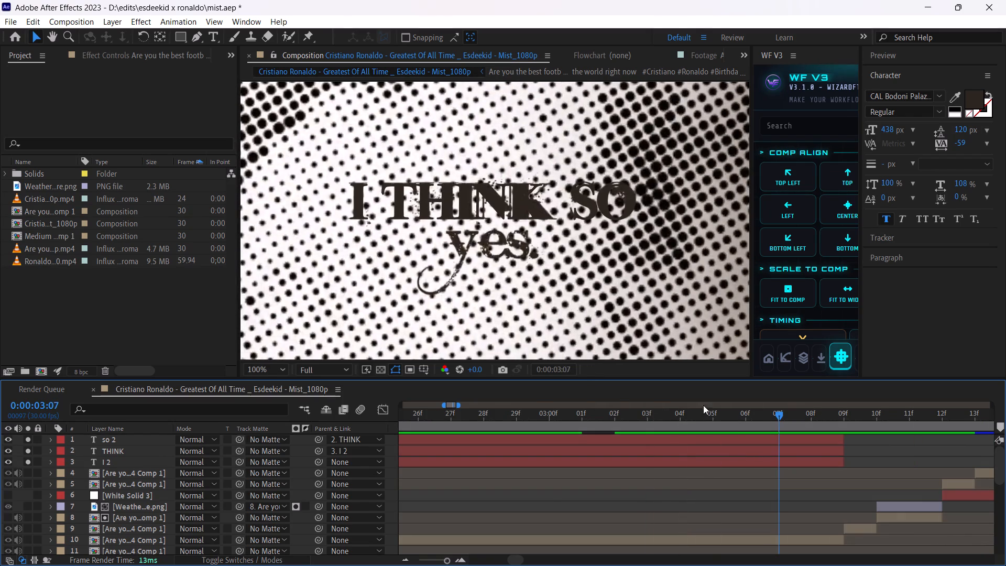
{"action": "left_click_drag", "start_coordinate": [703, 405], "coordinate": [570, 401]}
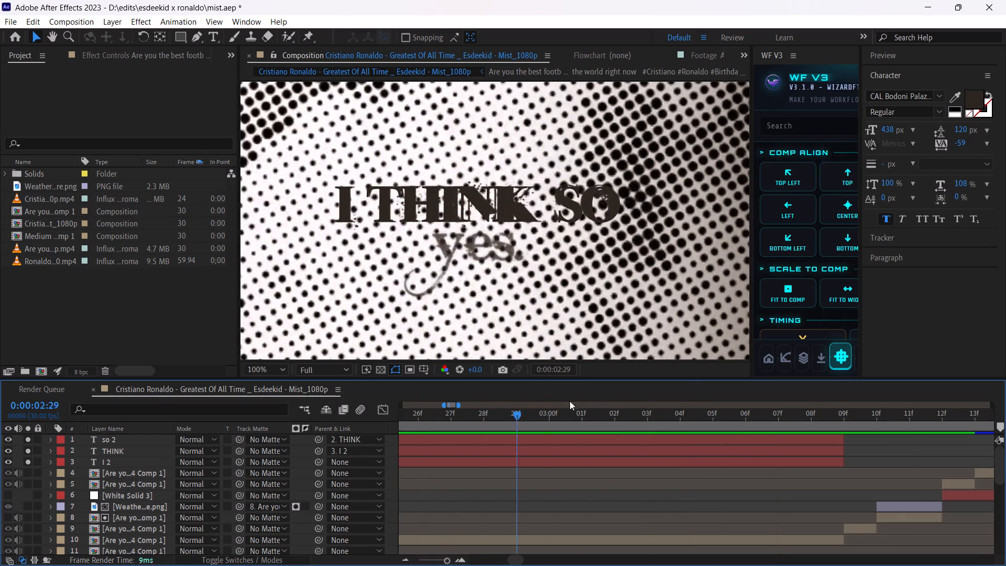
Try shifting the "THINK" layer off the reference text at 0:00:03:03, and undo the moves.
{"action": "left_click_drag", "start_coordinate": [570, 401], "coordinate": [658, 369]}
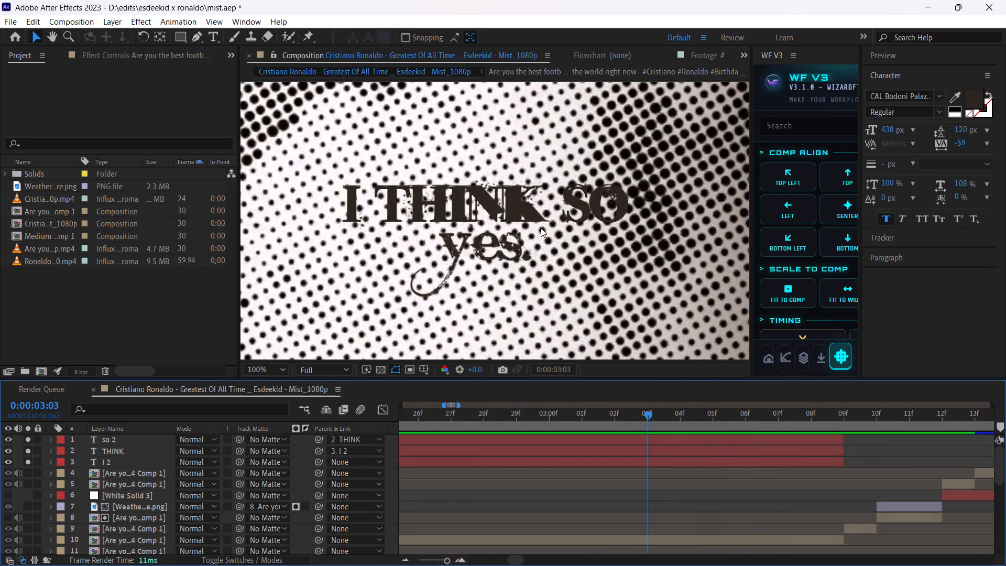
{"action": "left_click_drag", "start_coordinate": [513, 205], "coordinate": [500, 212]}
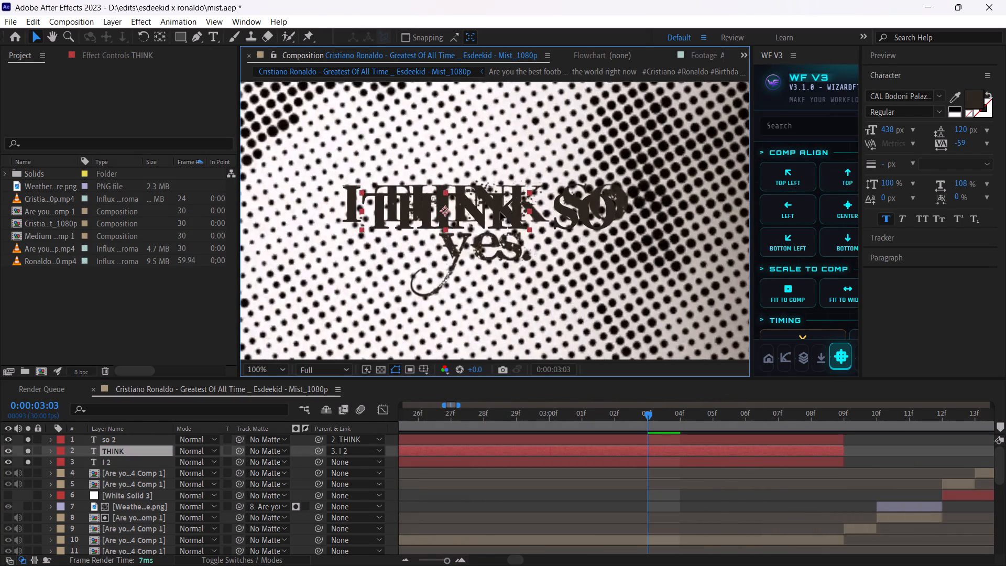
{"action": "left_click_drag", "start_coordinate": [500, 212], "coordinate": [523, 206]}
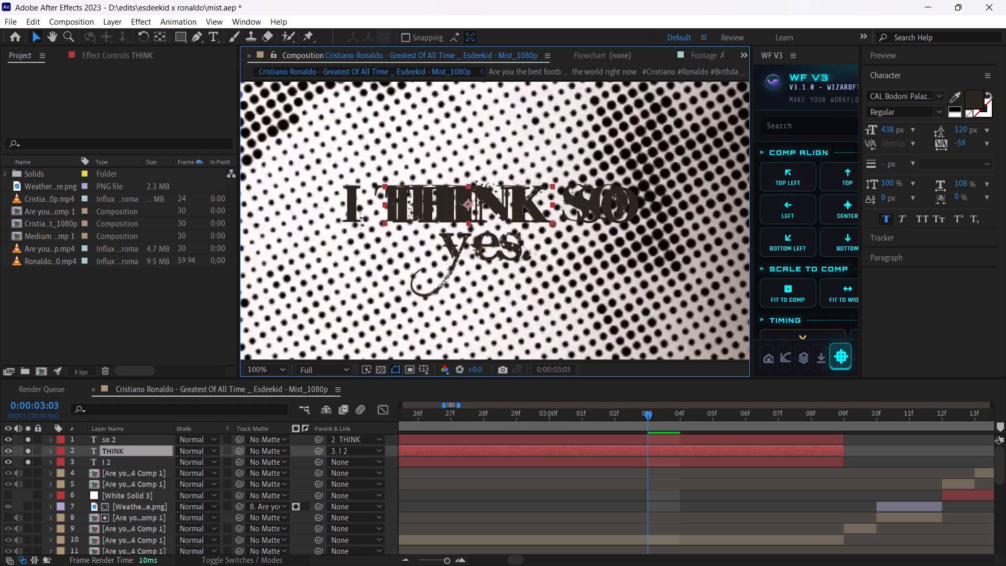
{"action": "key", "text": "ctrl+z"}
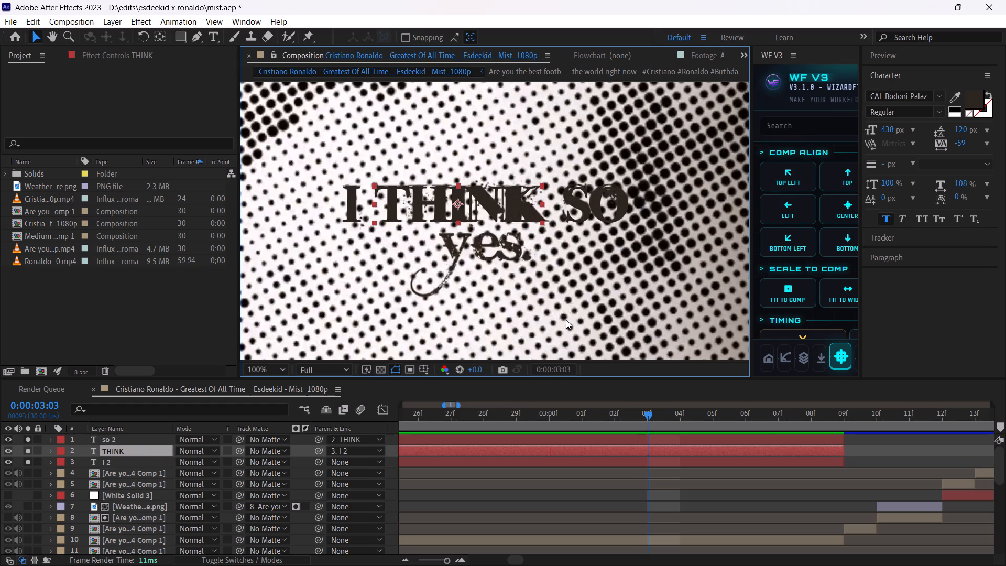
{"action": "left_click_drag", "start_coordinate": [646, 411], "coordinate": [617, 409]}
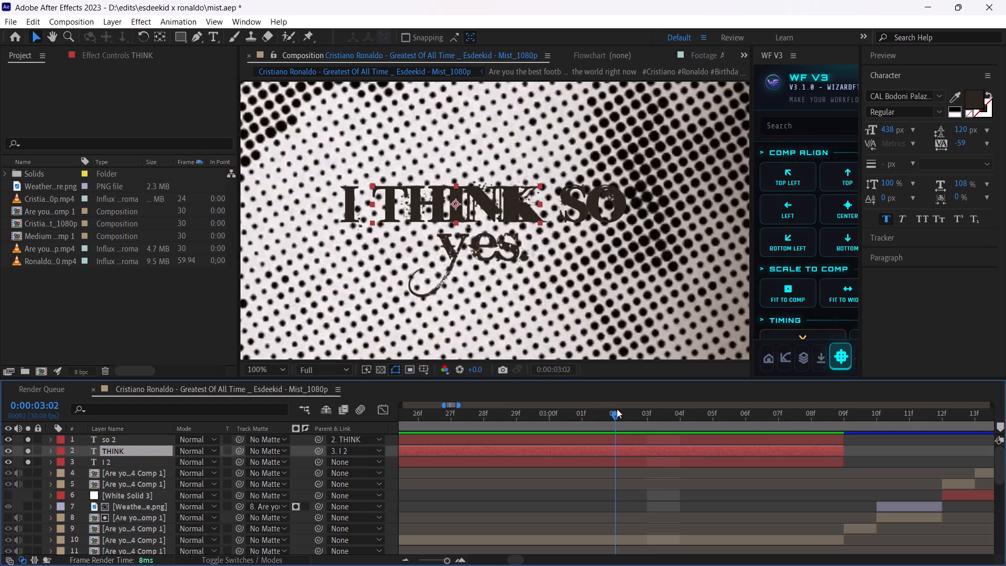
{"action": "left_click_drag", "start_coordinate": [617, 409], "coordinate": [440, 417]}
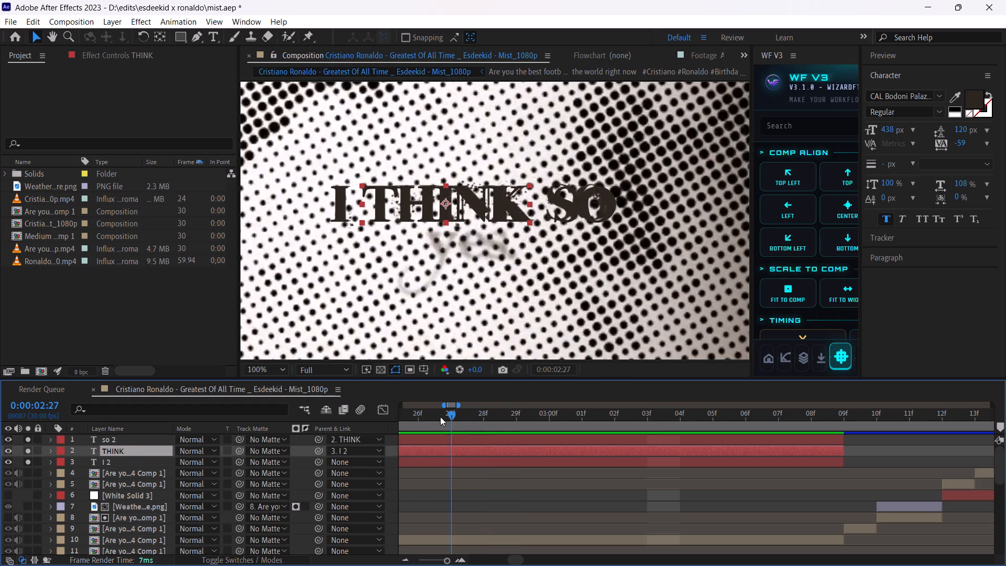
{"action": "left_click_drag", "start_coordinate": [440, 417], "coordinate": [652, 393]}
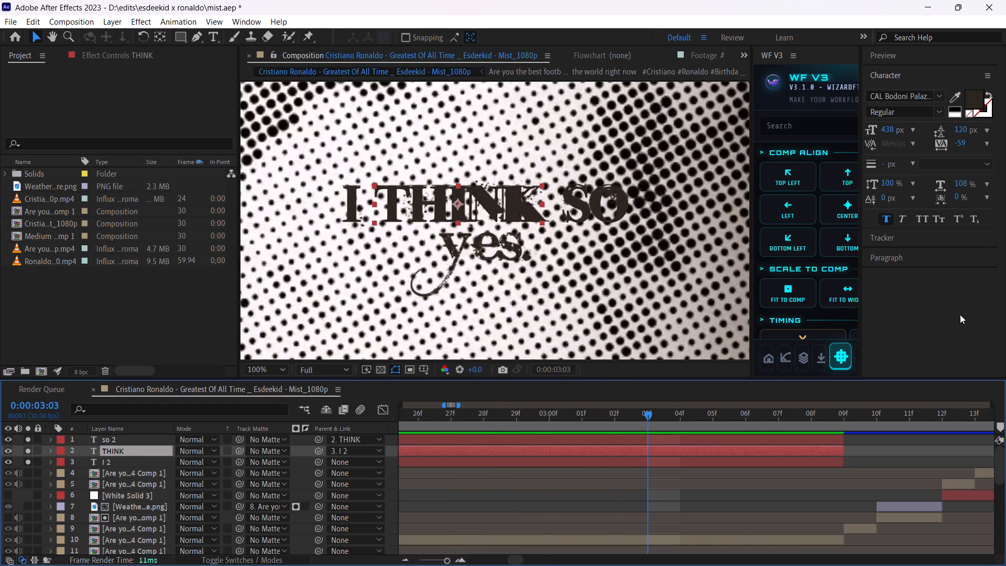
{"action": "left_click", "coordinate": [736, 513]}
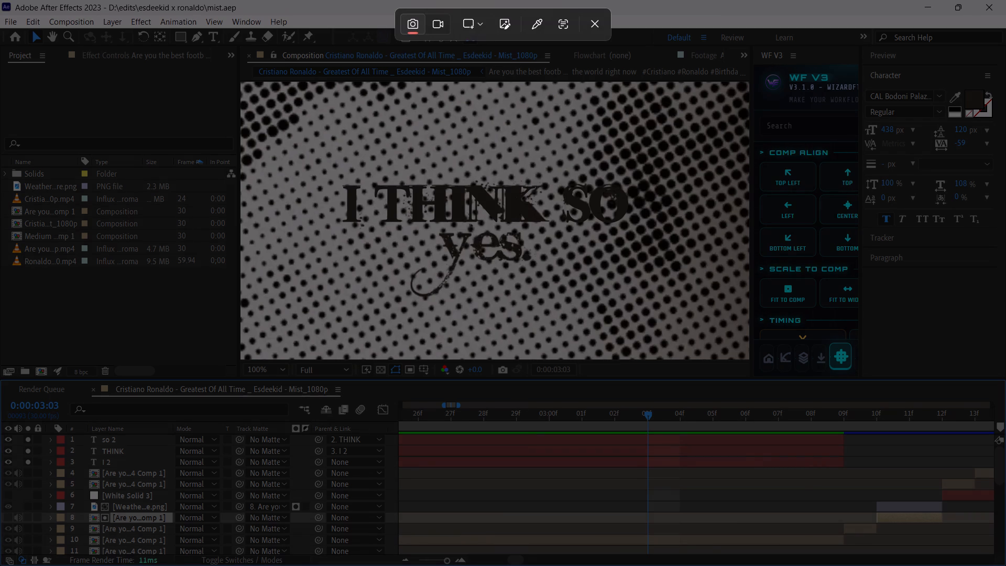
{"action": "left_click_drag", "start_coordinate": [392, 229], "coordinate": [528, 296]}
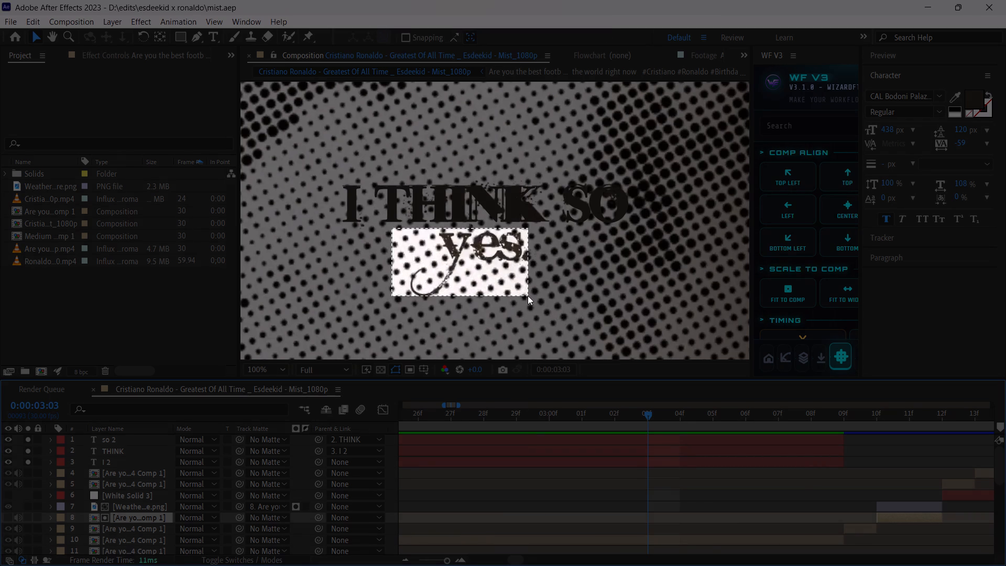
{"action": "left_click_drag", "start_coordinate": [528, 296], "coordinate": [528, 297]}
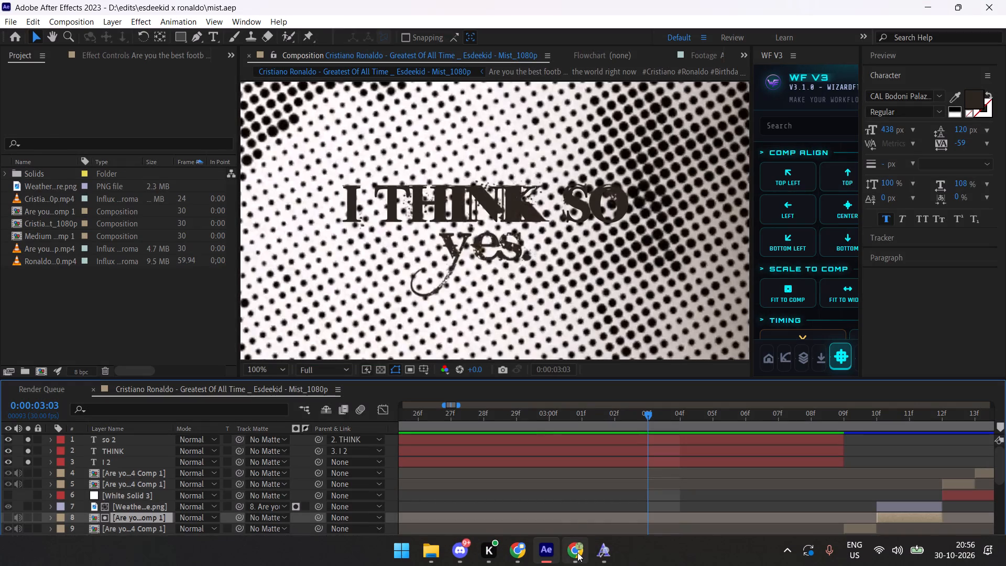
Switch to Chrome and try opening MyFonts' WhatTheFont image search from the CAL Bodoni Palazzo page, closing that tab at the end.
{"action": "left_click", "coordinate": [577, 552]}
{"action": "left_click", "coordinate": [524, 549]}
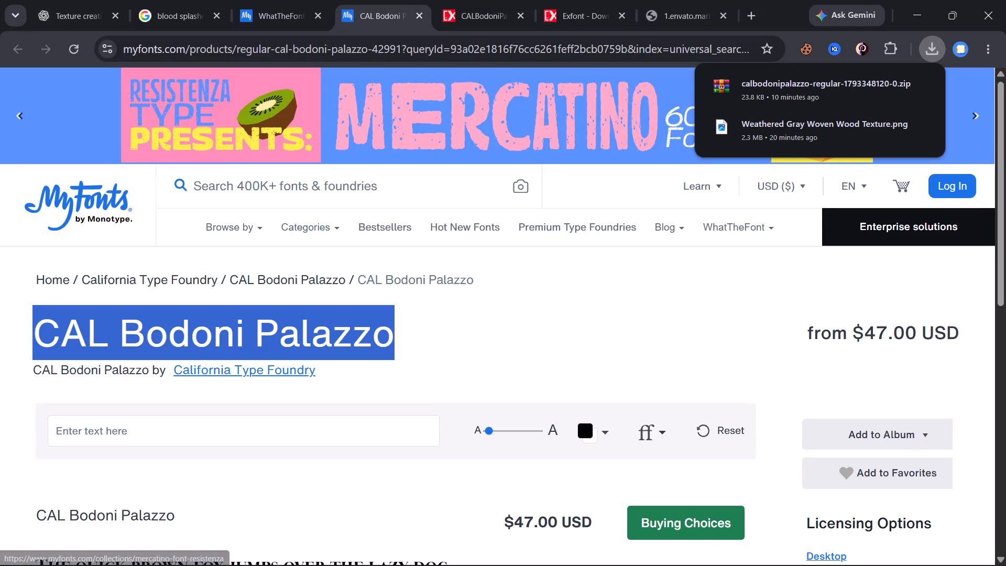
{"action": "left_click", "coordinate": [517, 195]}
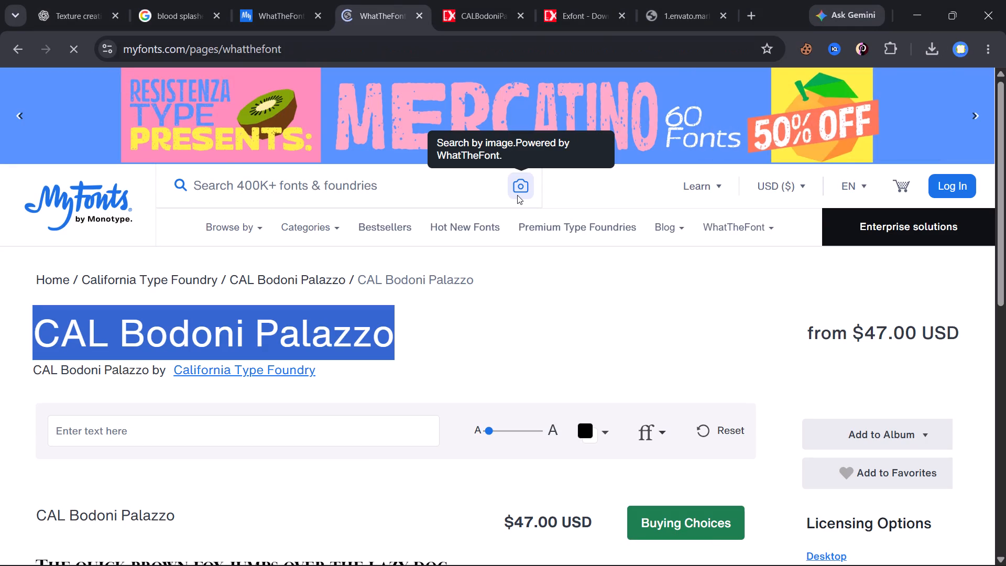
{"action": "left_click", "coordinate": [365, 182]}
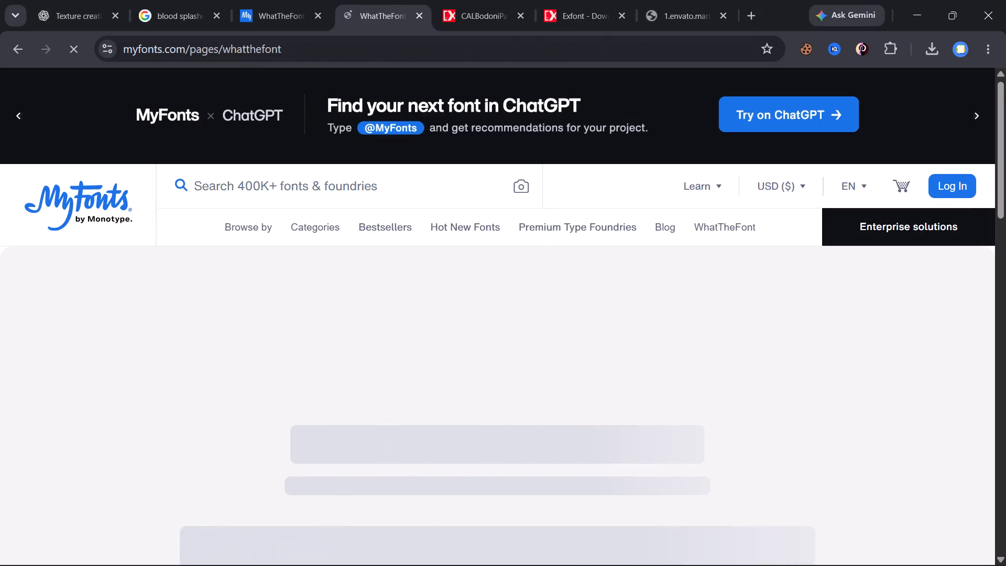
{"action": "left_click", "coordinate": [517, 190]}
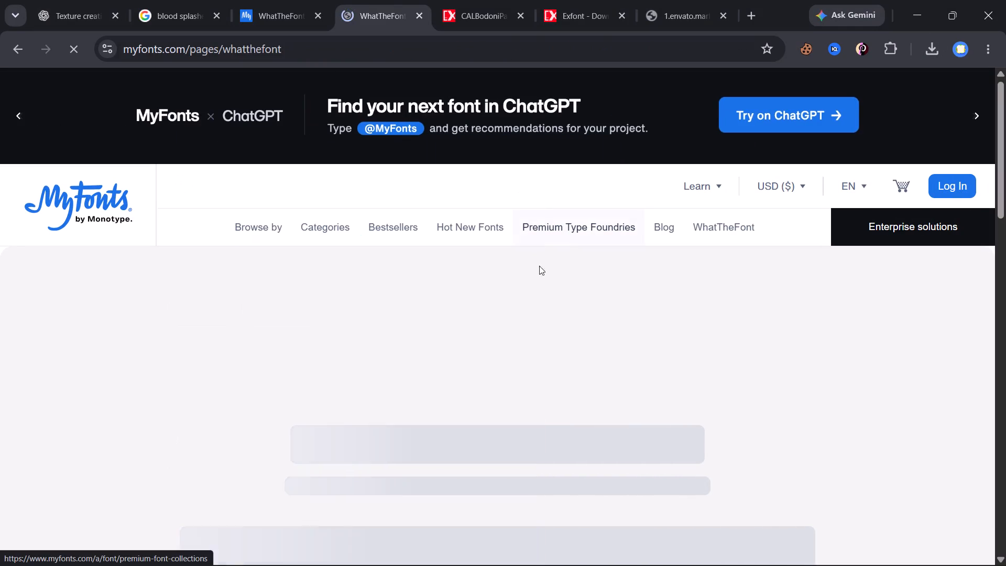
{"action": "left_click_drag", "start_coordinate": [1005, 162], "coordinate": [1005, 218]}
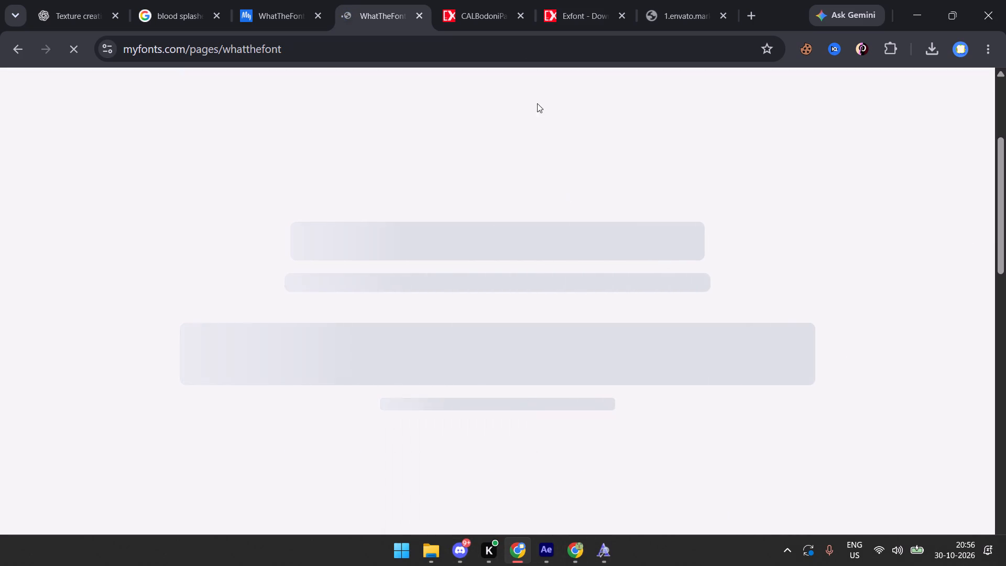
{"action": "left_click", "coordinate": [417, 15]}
Go from the old WhatTheFont results to the MyFonts home page, and close the Exfont, Envato and blood splashes tabs.
{"action": "left_click", "coordinate": [278, 6]}
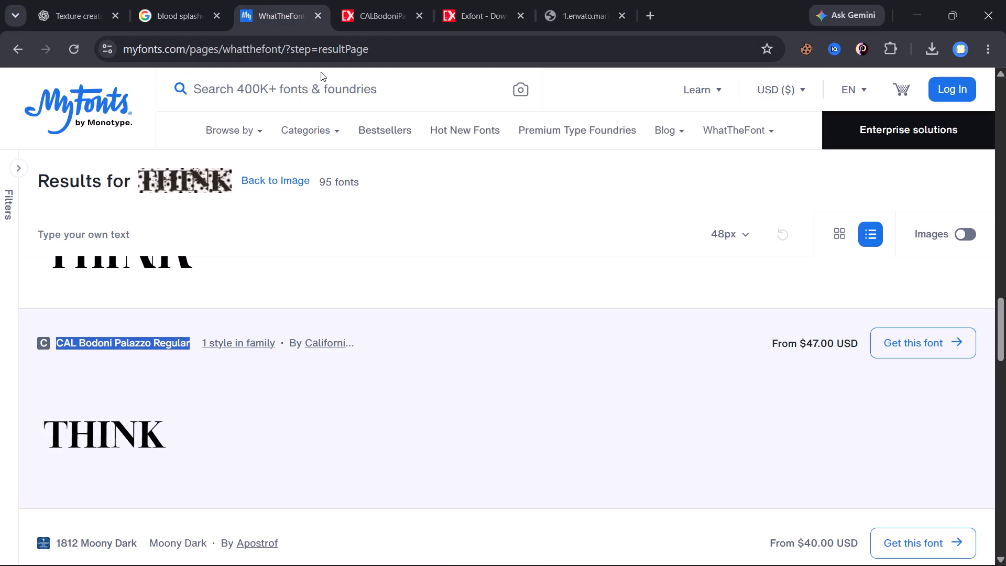
{"action": "left_click", "coordinate": [76, 95]}
{"action": "left_click", "coordinate": [433, 21]}
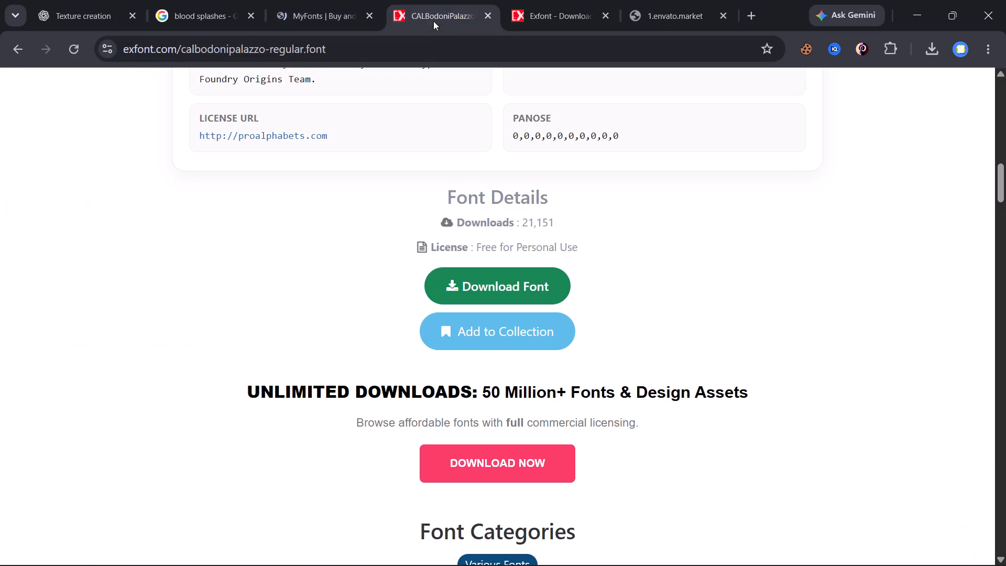
{"action": "left_click", "coordinate": [486, 18]}
{"action": "left_click", "coordinate": [486, 18]}
{"action": "left_click", "coordinate": [486, 18]}
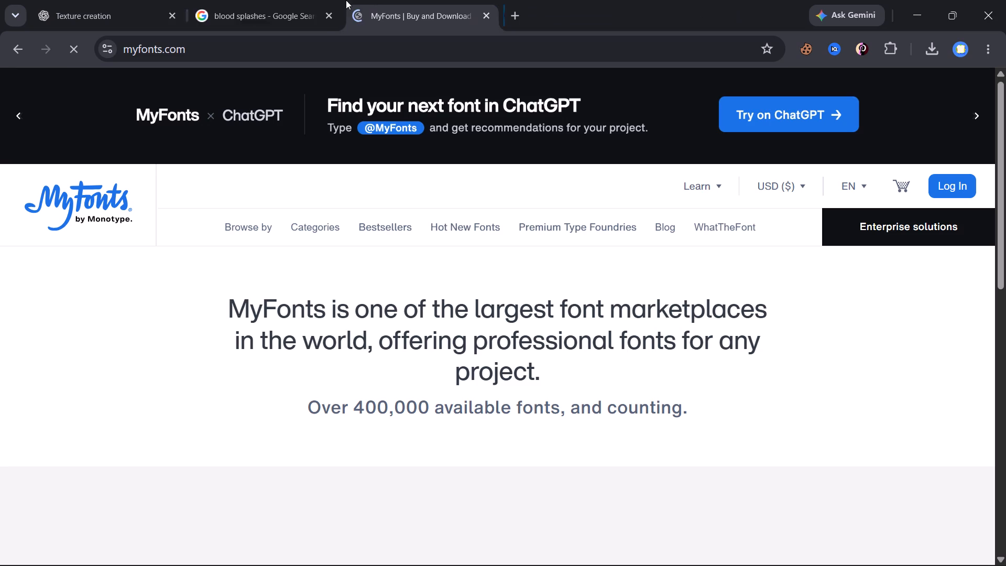
{"action": "left_click", "coordinate": [280, 0]}
{"action": "left_click", "coordinate": [325, 17]}
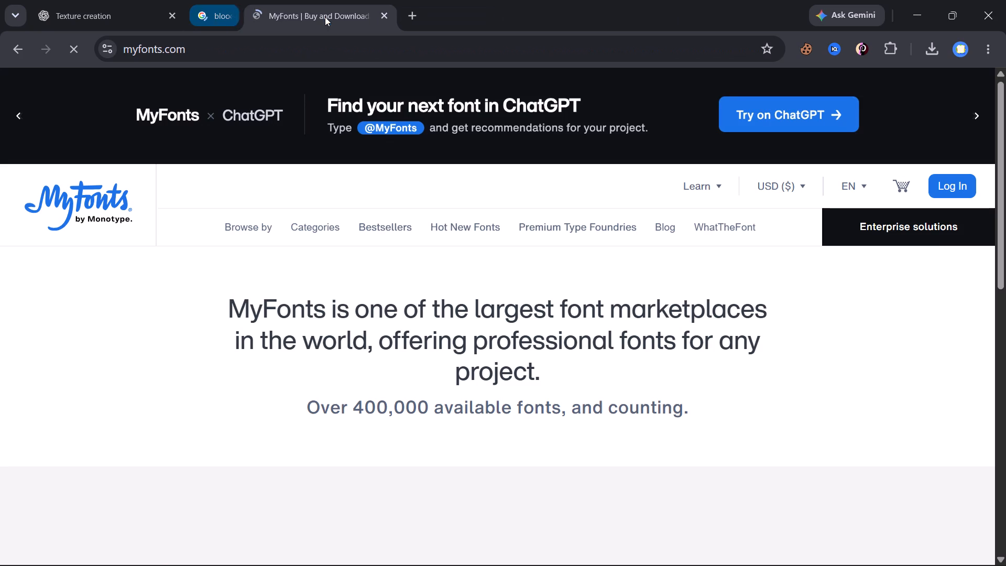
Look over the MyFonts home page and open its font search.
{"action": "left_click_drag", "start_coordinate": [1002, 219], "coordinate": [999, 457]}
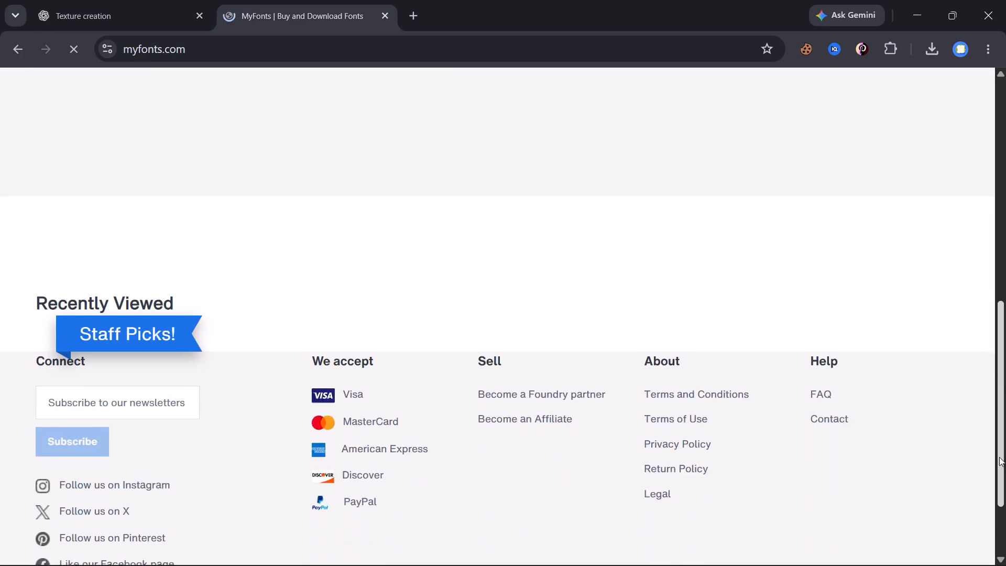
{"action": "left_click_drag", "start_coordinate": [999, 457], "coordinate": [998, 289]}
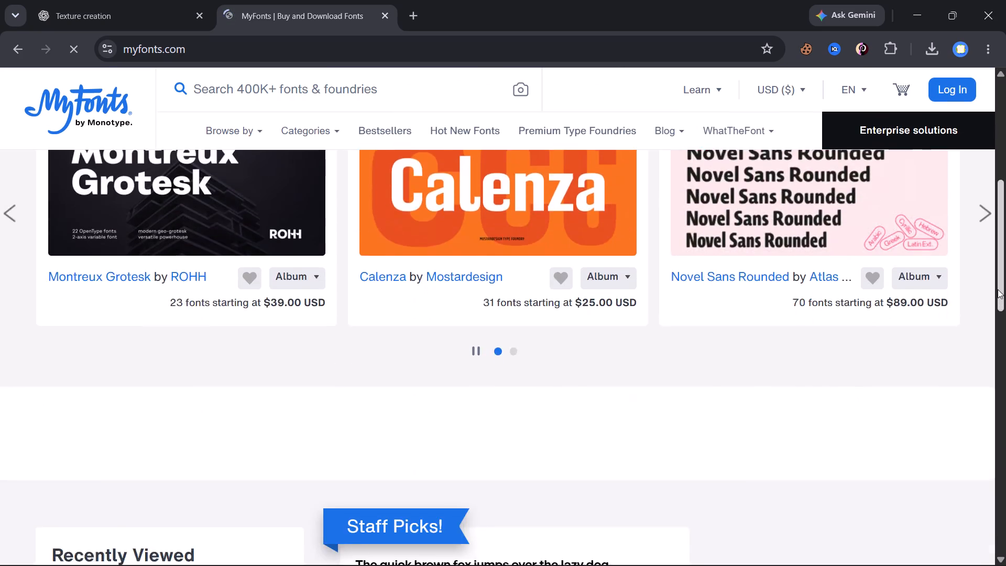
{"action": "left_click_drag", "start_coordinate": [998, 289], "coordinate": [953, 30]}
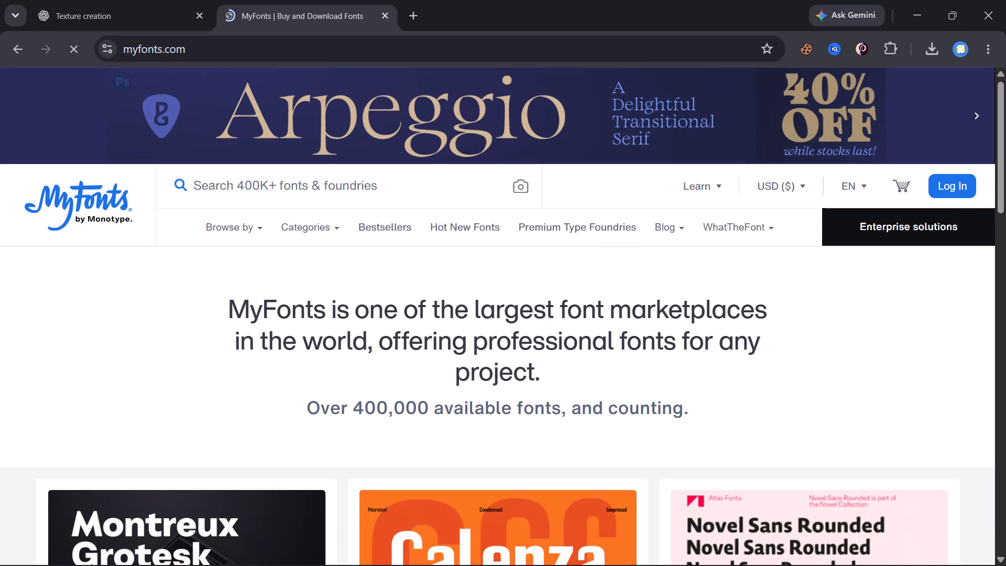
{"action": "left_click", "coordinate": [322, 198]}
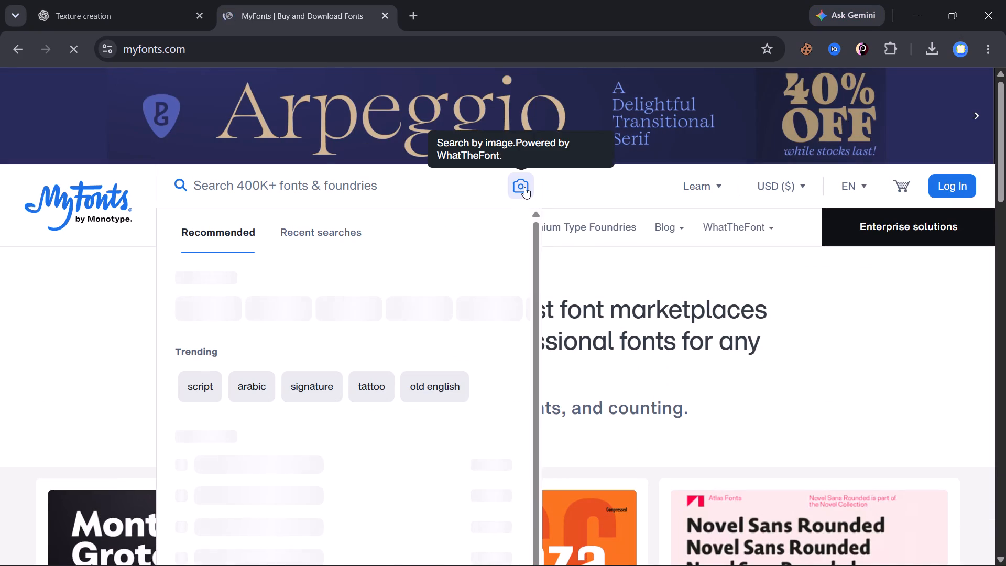
Open a new blank tab and close the Texture creation and MyFonts tabs.
{"action": "left_click", "coordinate": [123, 0]}
{"action": "left_click", "coordinate": [404, 10]}
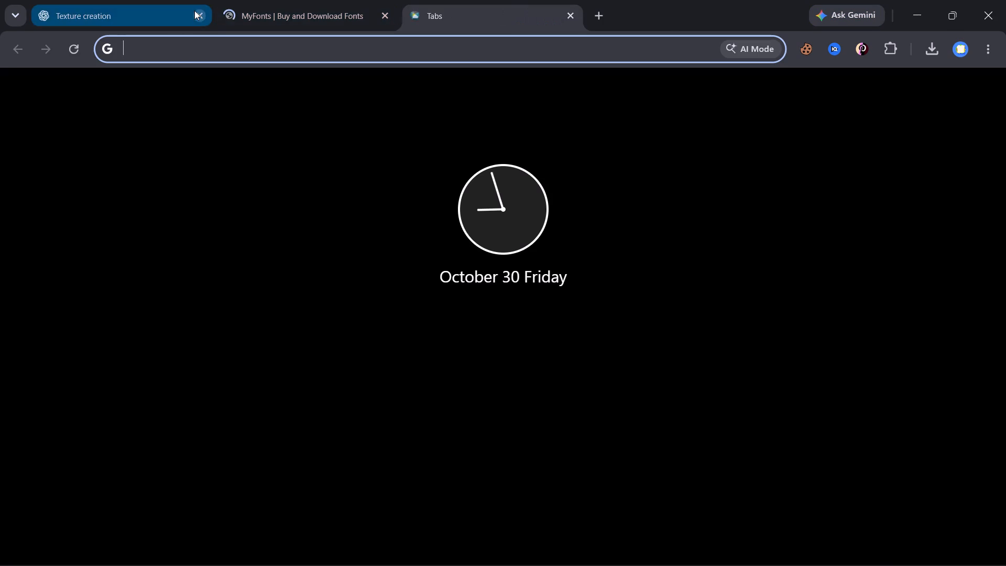
{"action": "left_click", "coordinate": [194, 10]}
{"action": "left_click", "coordinate": [201, 19]}
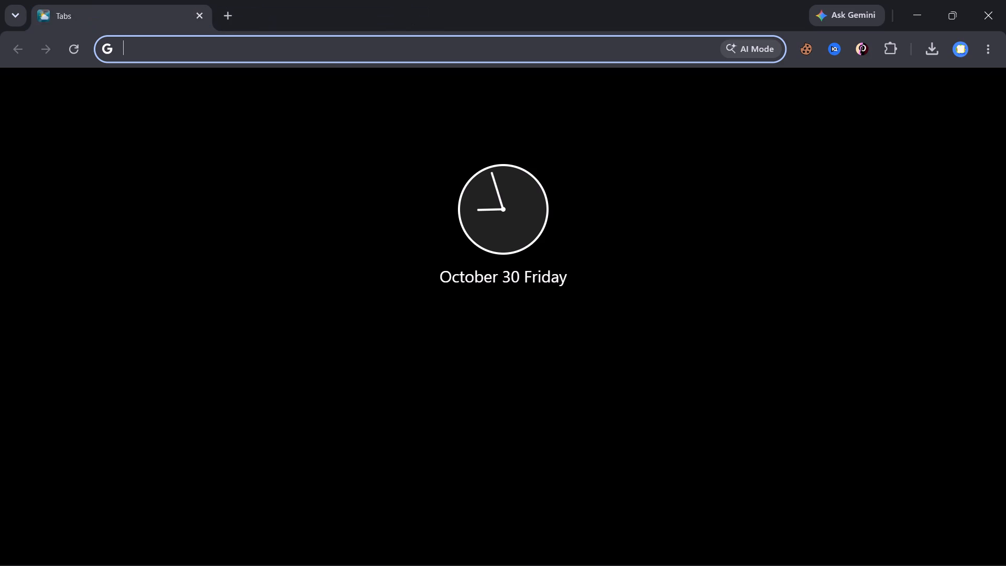
Search Google for "font finder" and open the MyFonts WhatTheFont font identifier result.
{"action": "key", "text": "f"}
{"action": "left_click", "coordinate": [185, 119]}
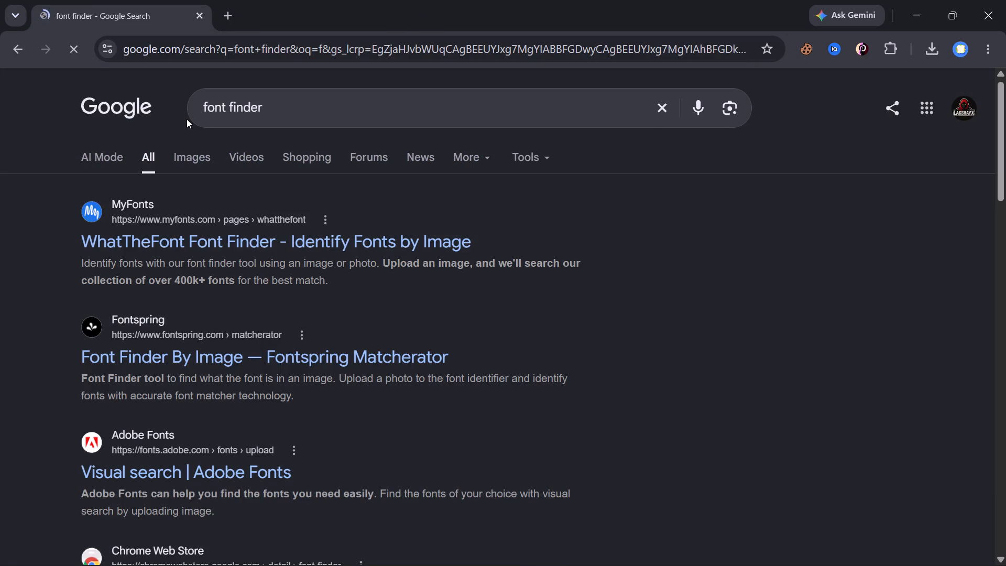
{"action": "left_click", "coordinate": [200, 243]}
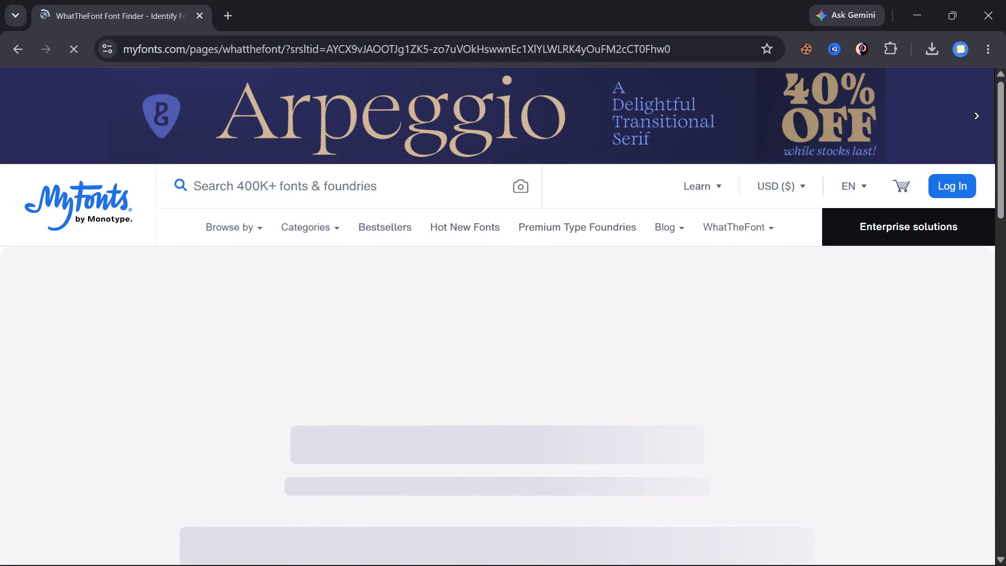
{"action": "left_click_drag", "start_coordinate": [1004, 149], "coordinate": [998, 177]}
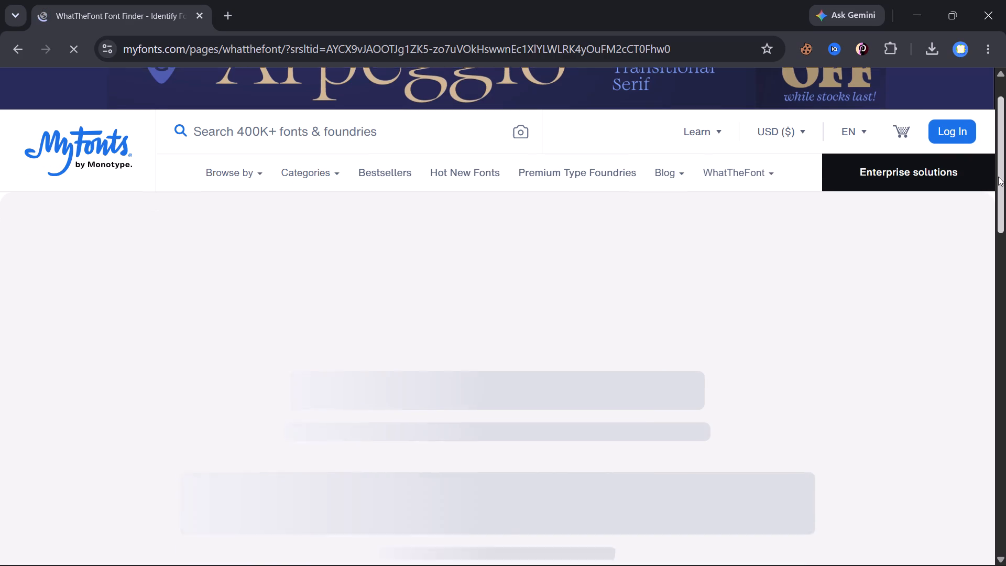
{"action": "left_click_drag", "start_coordinate": [998, 177], "coordinate": [1002, 245]}
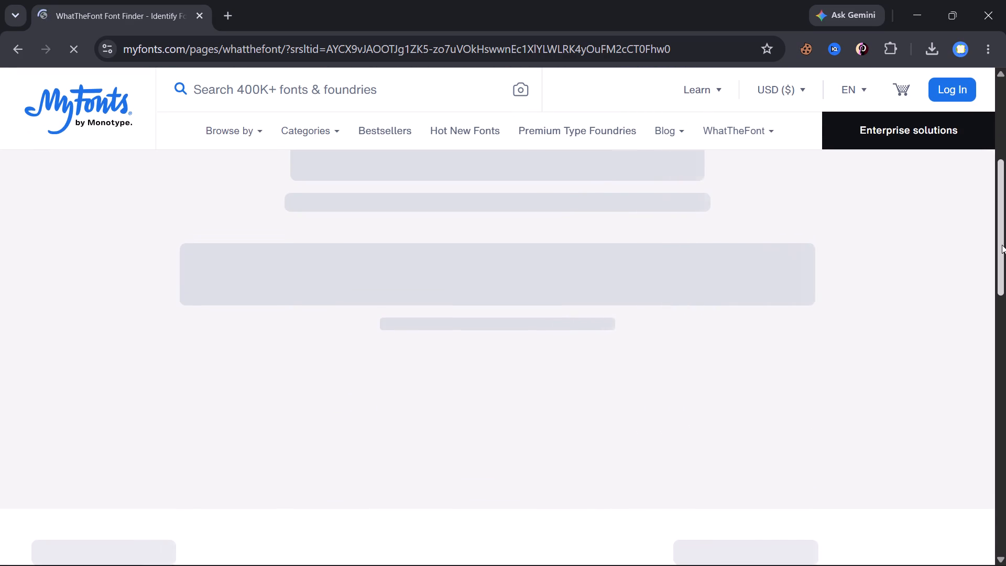
{"action": "left_click_drag", "start_coordinate": [1002, 245], "coordinate": [1005, 231]}
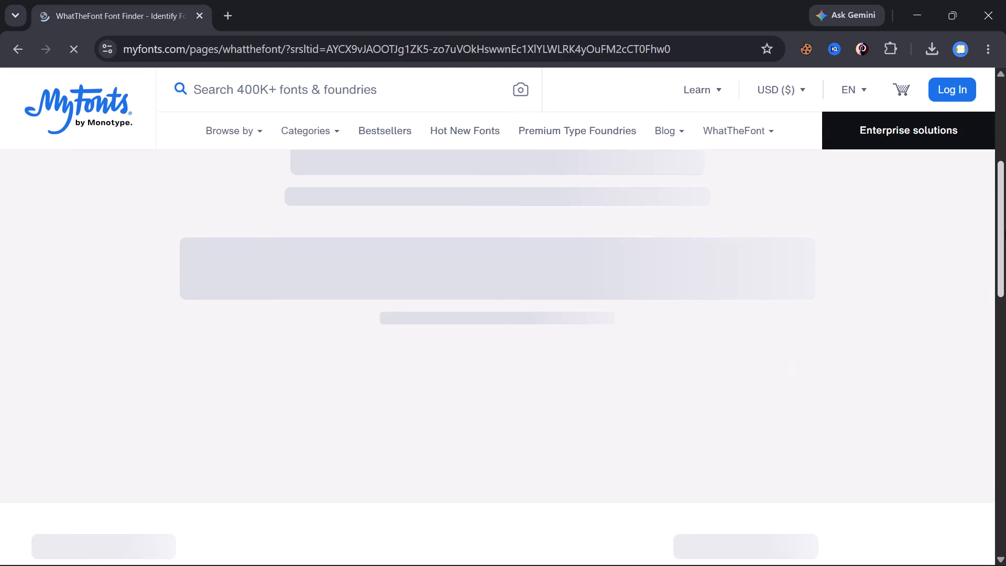
{"action": "left_click_drag", "start_coordinate": [1005, 231], "coordinate": [1005, 170]}
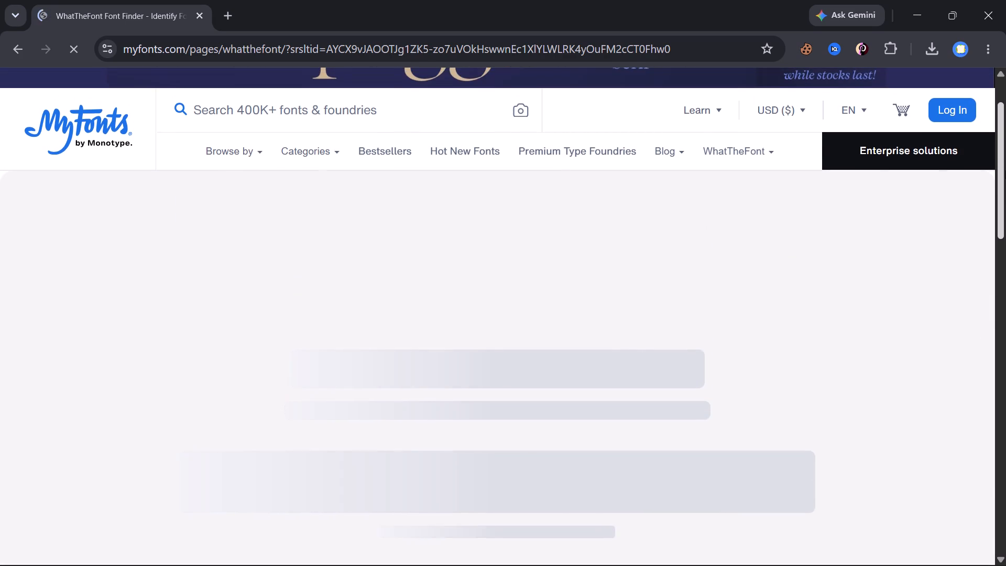
Open a new blank tab and return to the WhatTheFont page.
{"action": "left_click_drag", "start_coordinate": [1005, 170], "coordinate": [1005, 160]}
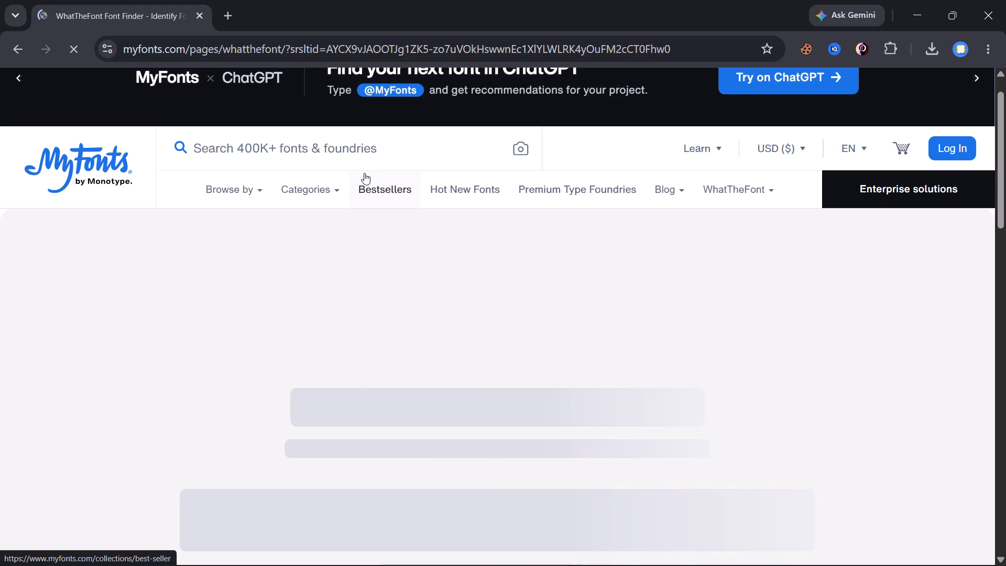
{"action": "left_click", "coordinate": [224, 0]}
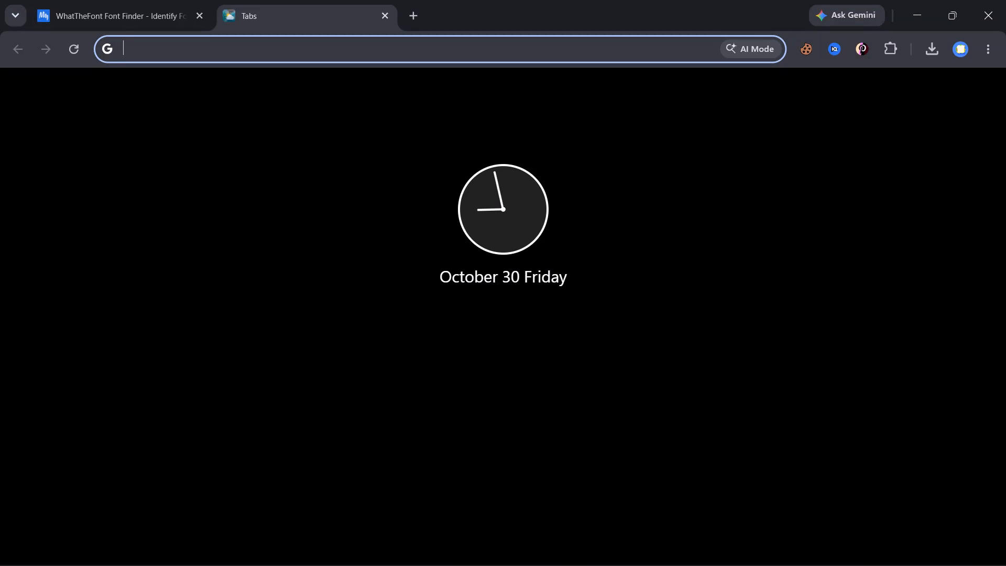
{"action": "left_click", "coordinate": [209, 0]}
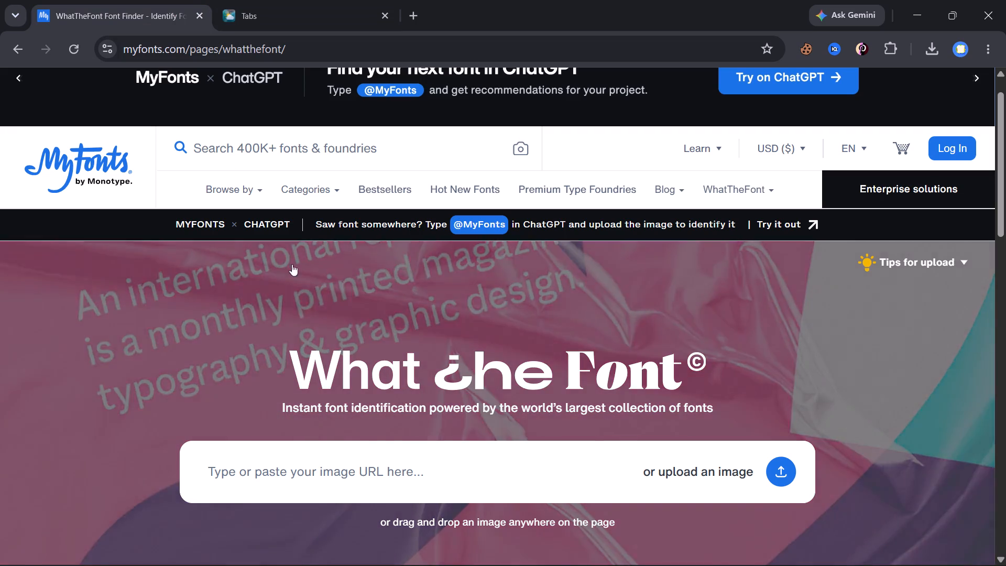
Upload the "yes" screenshot from the Screenshots folder in Pictures to WhatTheFont.
{"action": "left_click", "coordinate": [772, 466]}
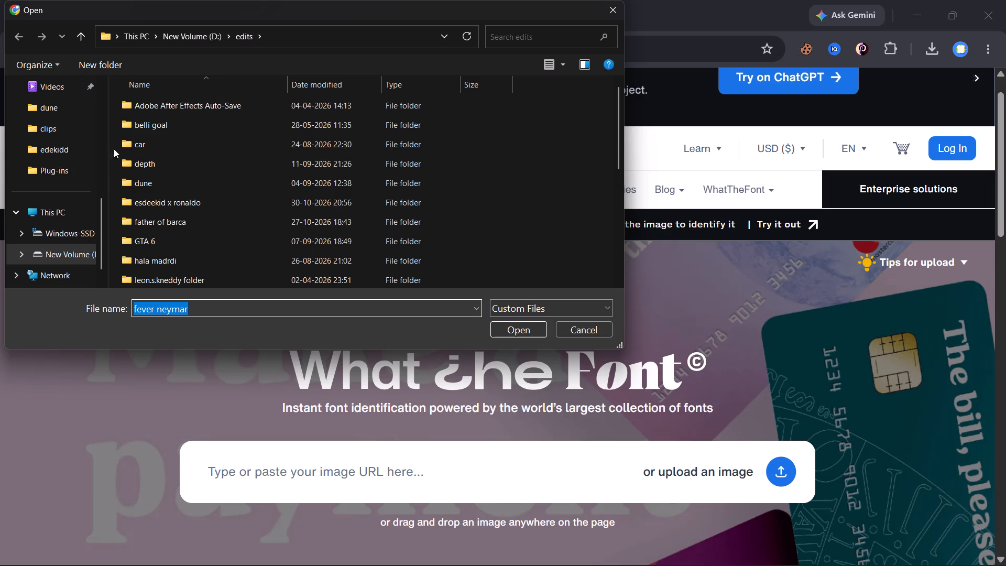
{"action": "left_click_drag", "start_coordinate": [102, 217], "coordinate": [107, 193]}
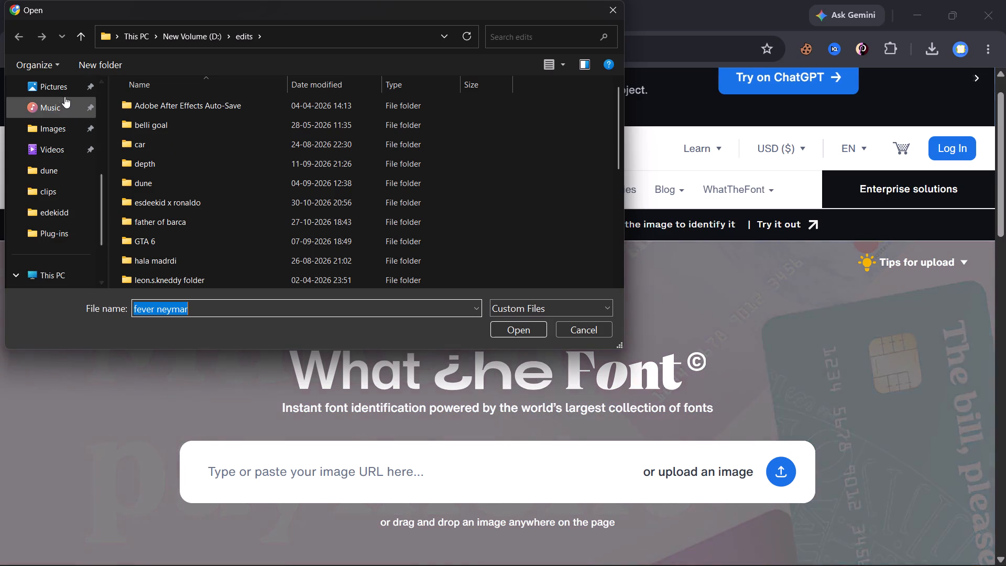
{"action": "left_click", "coordinate": [64, 94]}
{"action": "double_click", "coordinate": [176, 178]}
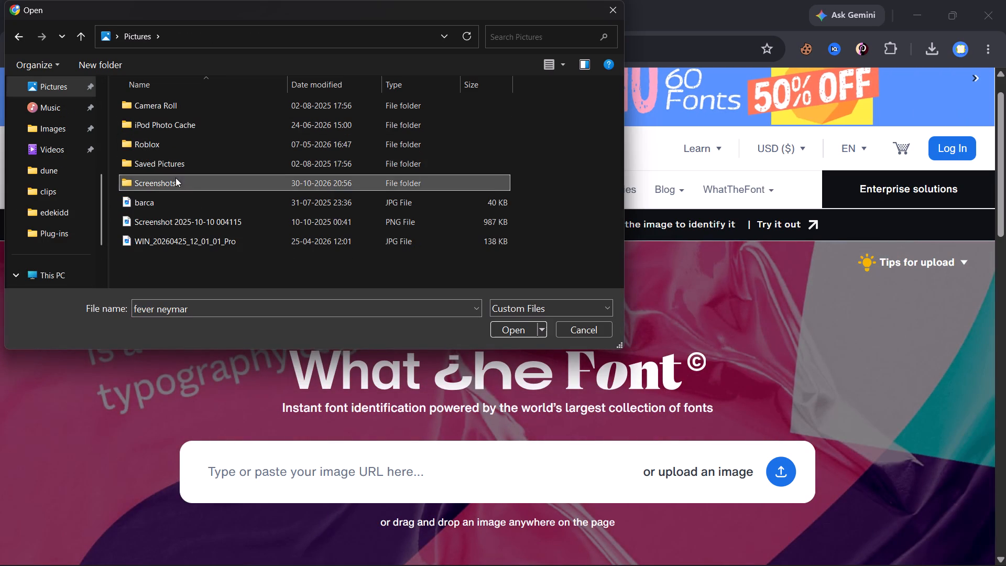
{"action": "left_click_drag", "start_coordinate": [618, 95], "coordinate": [616, 302]}
{"action": "left_click", "coordinate": [408, 248]}
{"action": "left_click", "coordinate": [519, 327]}
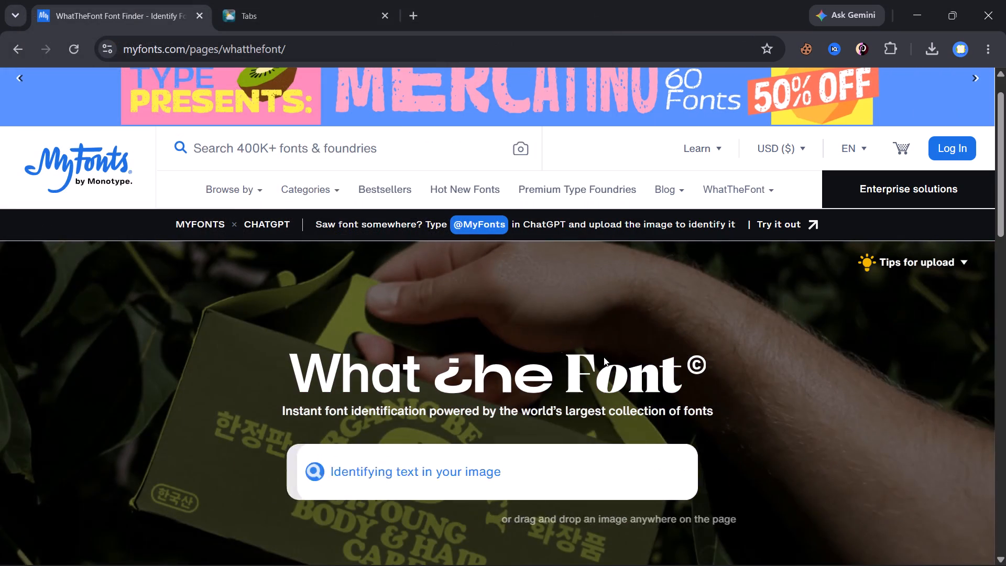
Make a custom selection covering nearly the whole "yes" image, and identify the font in it.
{"action": "left_click_drag", "start_coordinate": [1001, 195], "coordinate": [989, 260]}
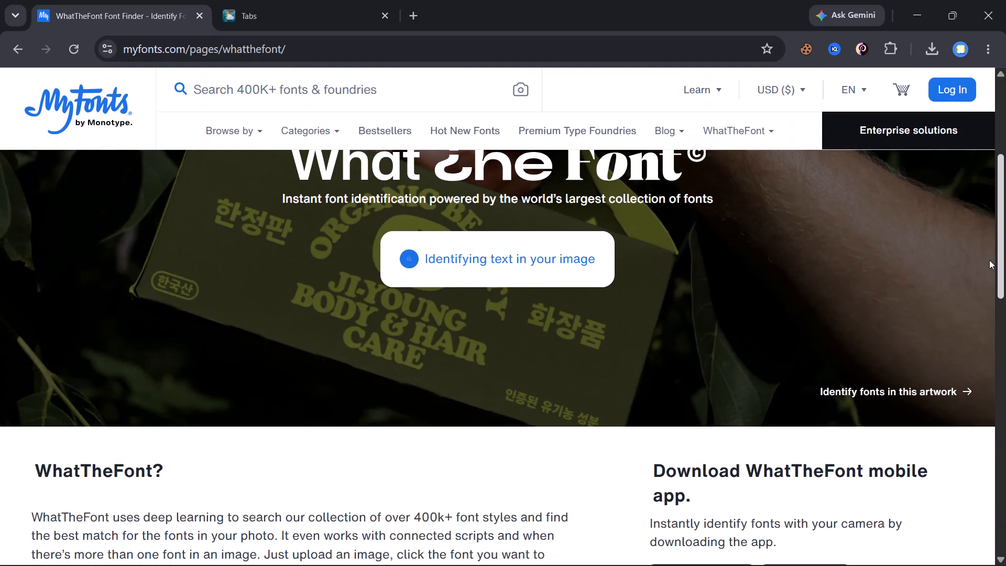
{"action": "left_click_drag", "start_coordinate": [989, 260], "coordinate": [982, 256]}
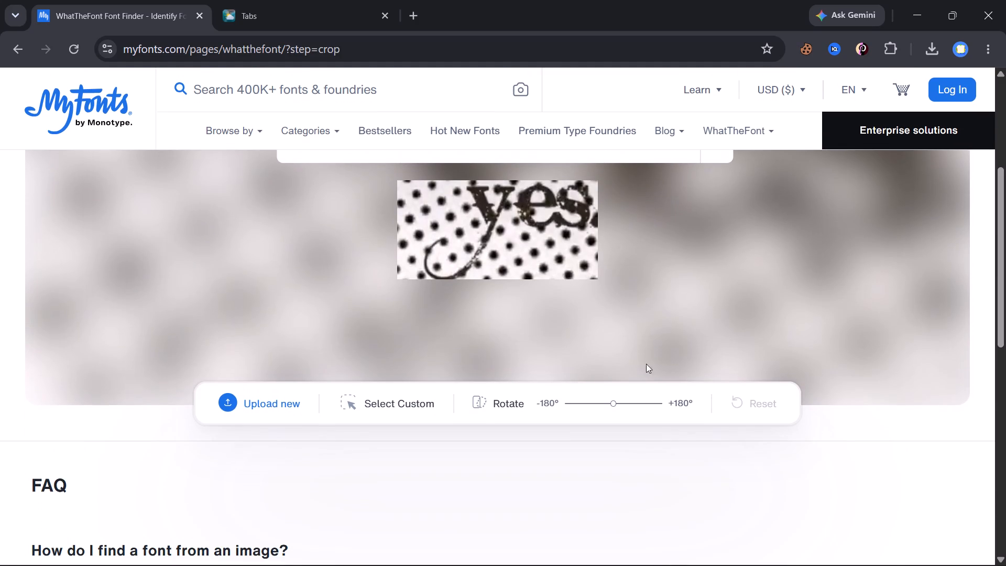
{"action": "left_click_drag", "start_coordinate": [1005, 295], "coordinate": [983, 331]}
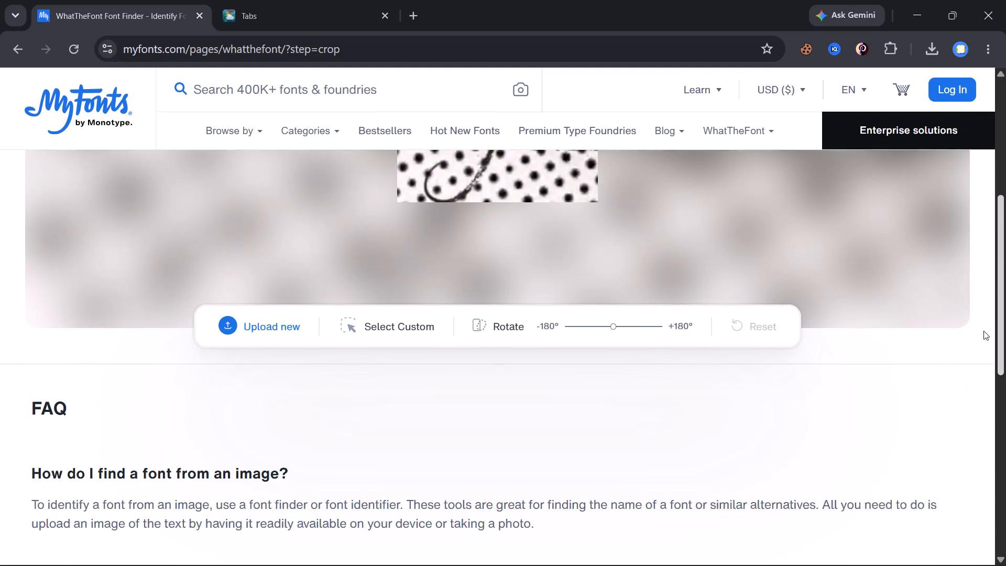
{"action": "left_click_drag", "start_coordinate": [983, 331], "coordinate": [997, 233]}
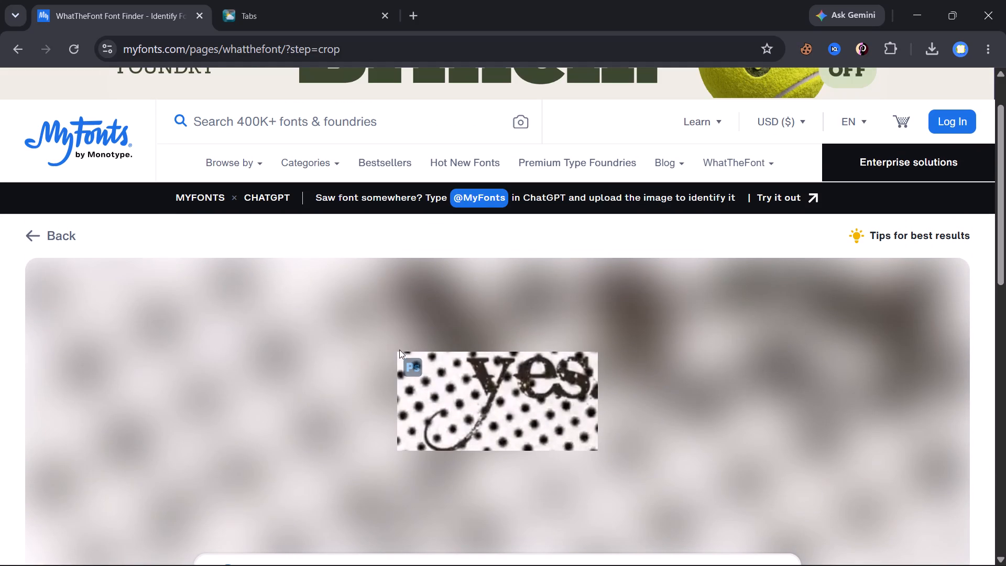
{"action": "left_click_drag", "start_coordinate": [401, 356], "coordinate": [453, 376]}
{"action": "left_click_drag", "start_coordinate": [445, 366], "coordinate": [458, 393]}
{"action": "left_click", "coordinate": [521, 372]}
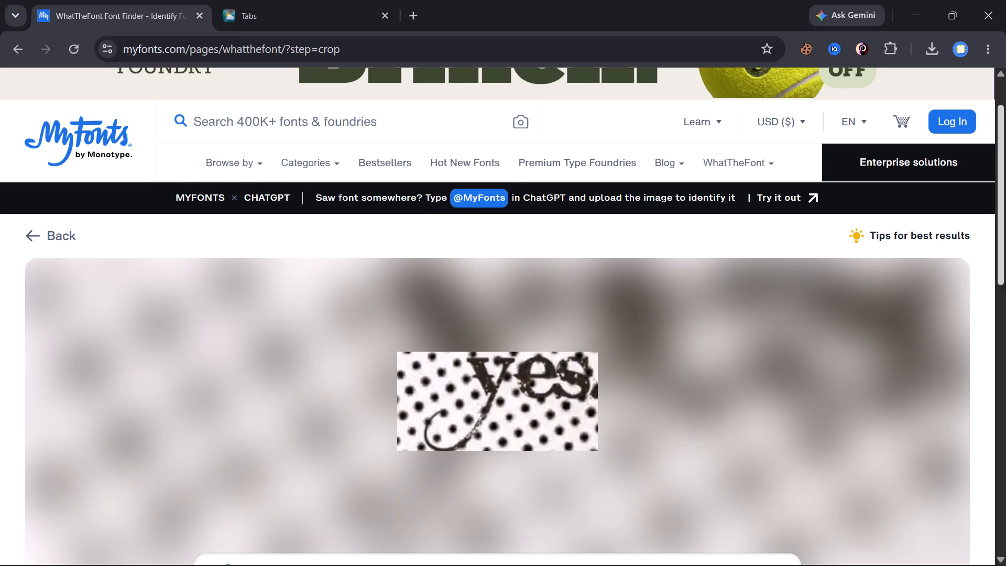
{"action": "left_click_drag", "start_coordinate": [1004, 277], "coordinate": [996, 304]}
{"action": "left_click", "coordinate": [411, 507]}
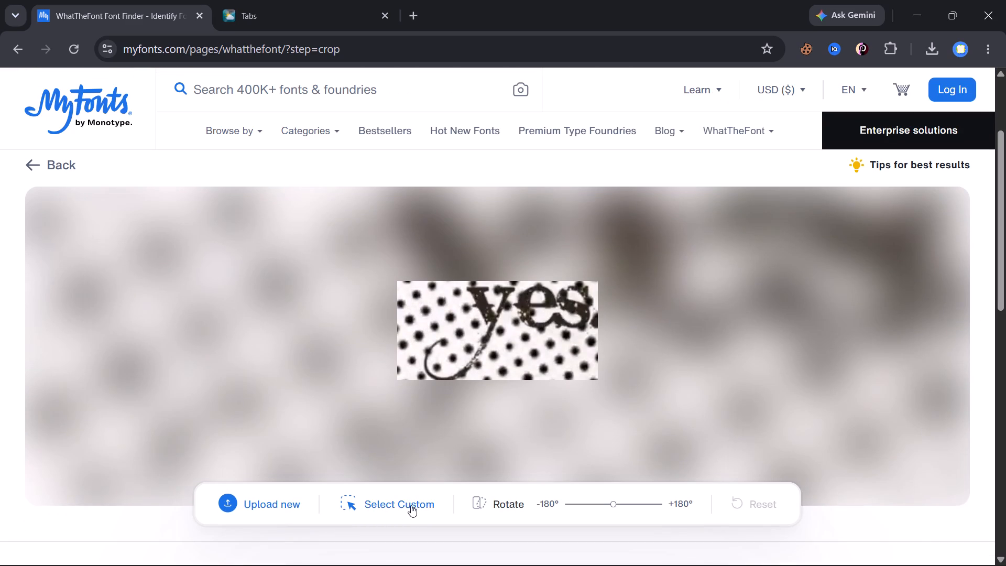
{"action": "left_click_drag", "start_coordinate": [432, 310], "coordinate": [533, 377]}
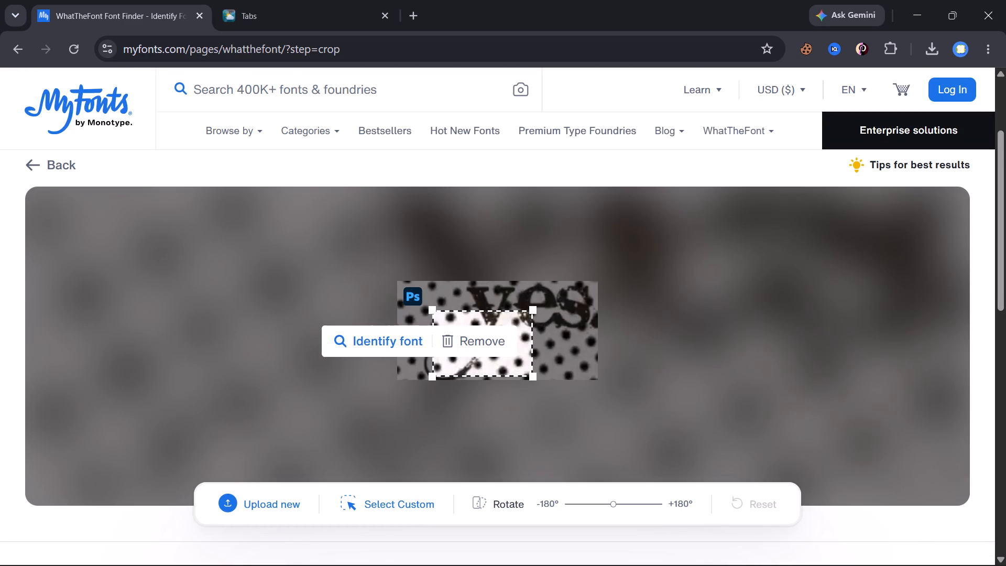
{"action": "left_click_drag", "start_coordinate": [534, 313], "coordinate": [631, 266]}
{"action": "left_click_drag", "start_coordinate": [434, 277], "coordinate": [372, 267]}
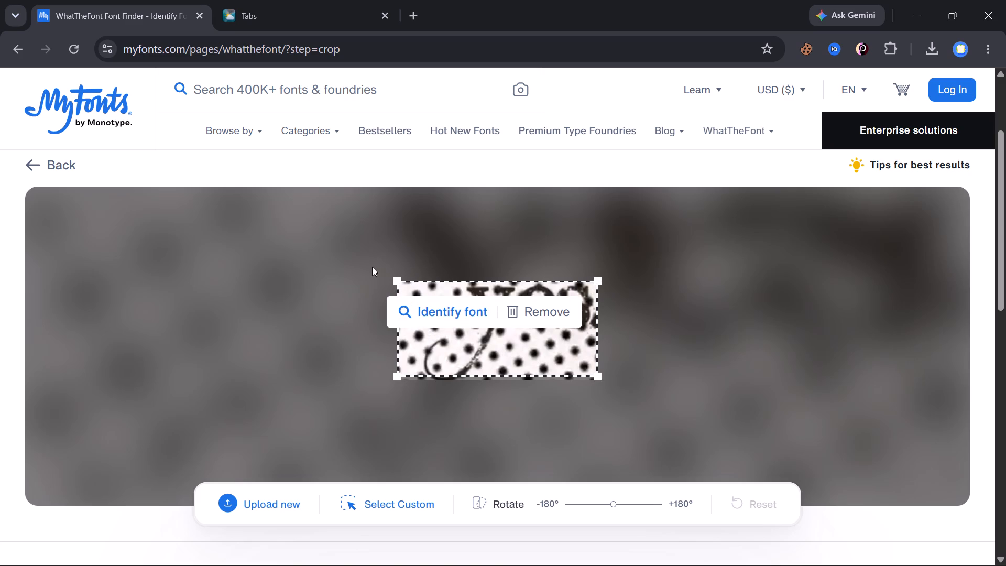
{"action": "left_click_drag", "start_coordinate": [372, 267], "coordinate": [370, 267]}
{"action": "left_click", "coordinate": [440, 313]}
Look through the matching fonts and open the Bleeding Cowboys Pro font page.
{"action": "left_click_drag", "start_coordinate": [1005, 233], "coordinate": [985, 310]}
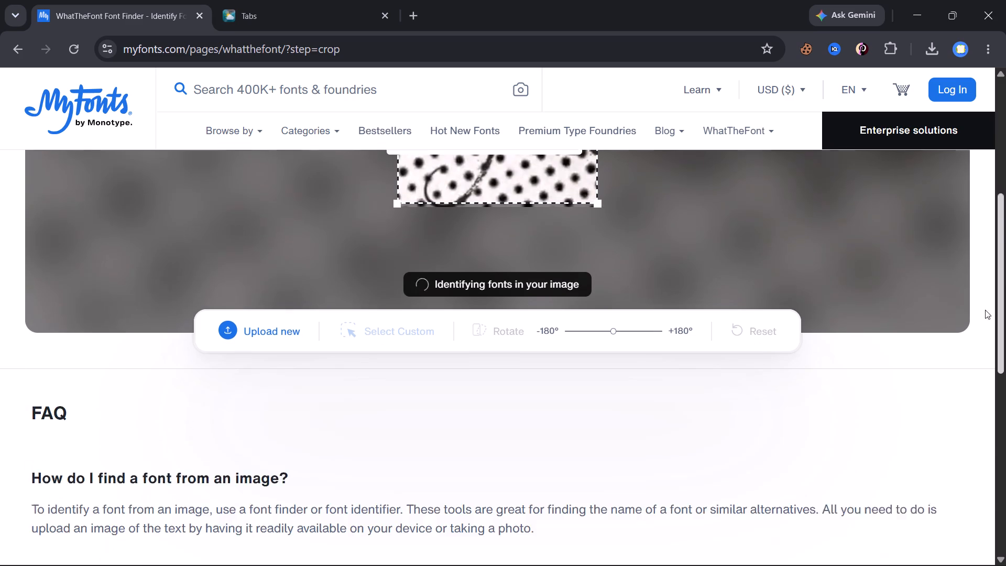
{"action": "left_click_drag", "start_coordinate": [985, 310], "coordinate": [970, 243]}
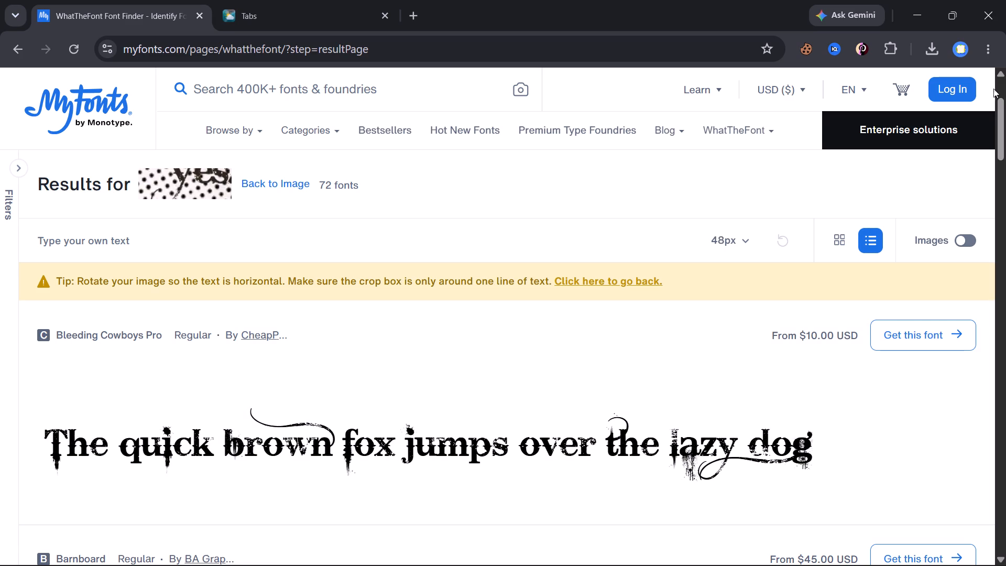
{"action": "left_click", "coordinate": [1005, 133]}
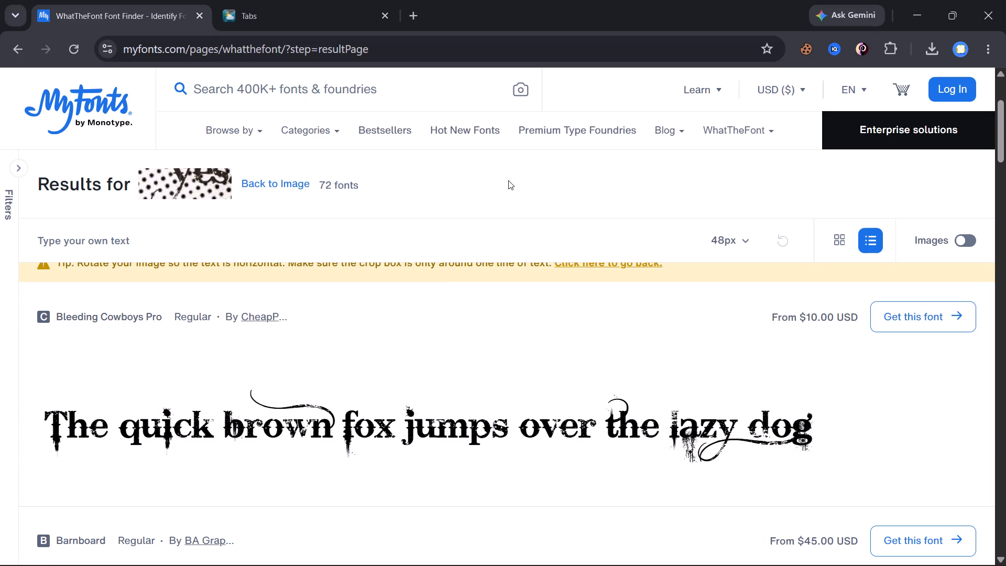
{"action": "left_click", "coordinate": [132, 315]}
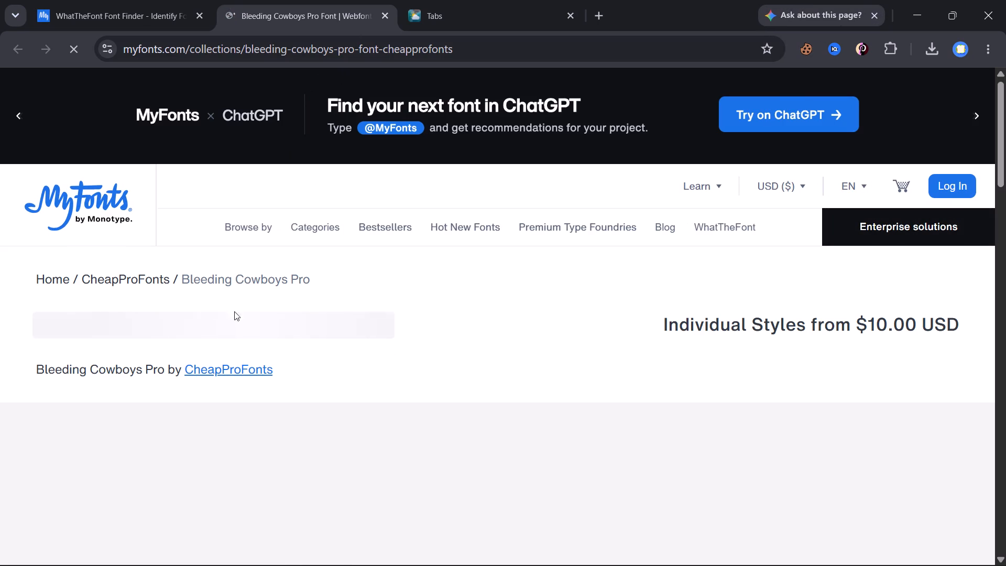
Copy the font name Bleeding Cowboys Pro and search Google in the blank tab for "bleeding cowboys pro font download".
{"action": "left_click_drag", "start_coordinate": [335, 275], "coordinate": [186, 284]}
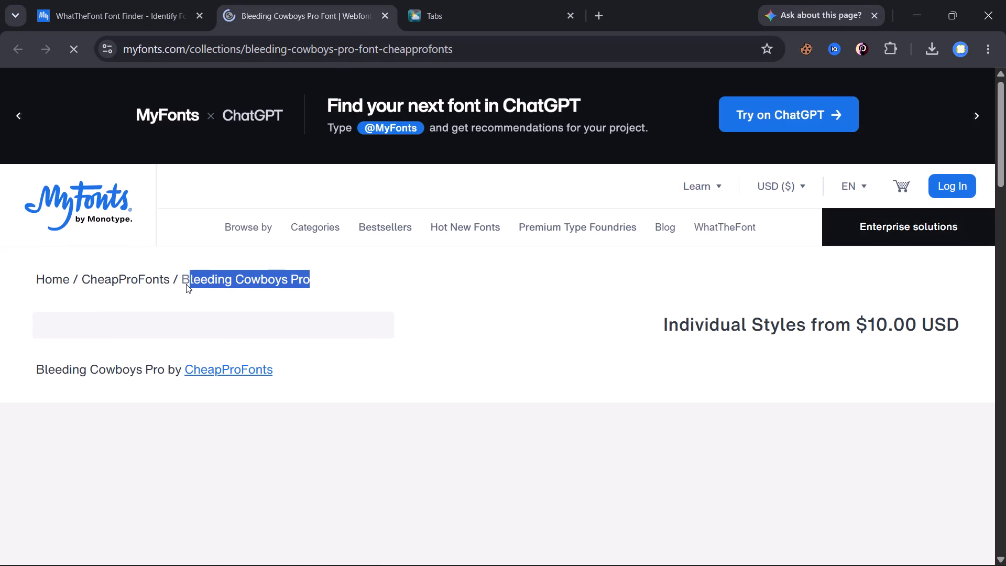
{"action": "left_click_drag", "start_coordinate": [186, 284], "coordinate": [184, 284]}
{"action": "key", "text": "ctrl+c"}
{"action": "left_click", "coordinate": [491, 0]}
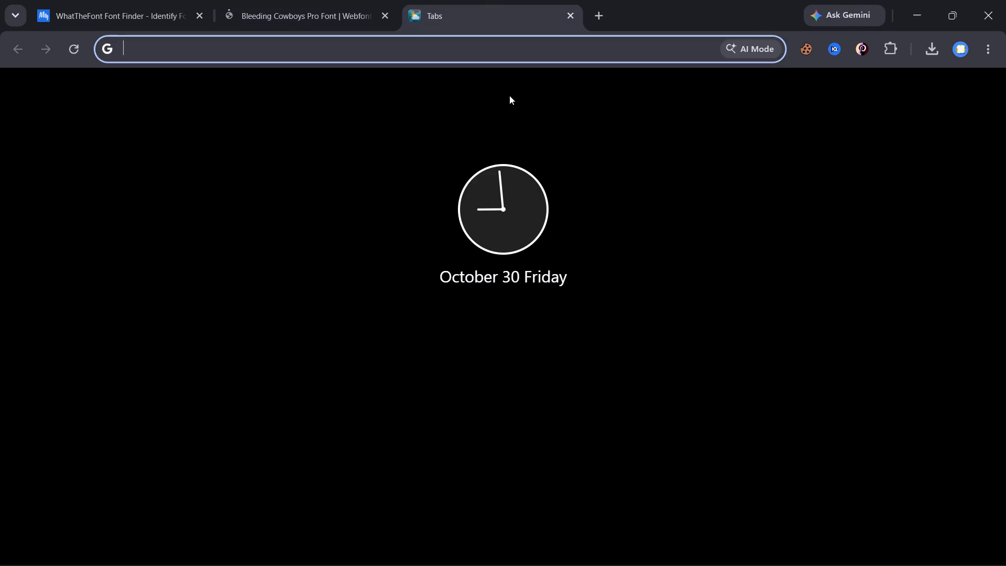
{"action": "key", "text": "ctrl+v"}
{"action": "key", "text": "space"}
{"action": "left_click", "coordinate": [341, 121]}
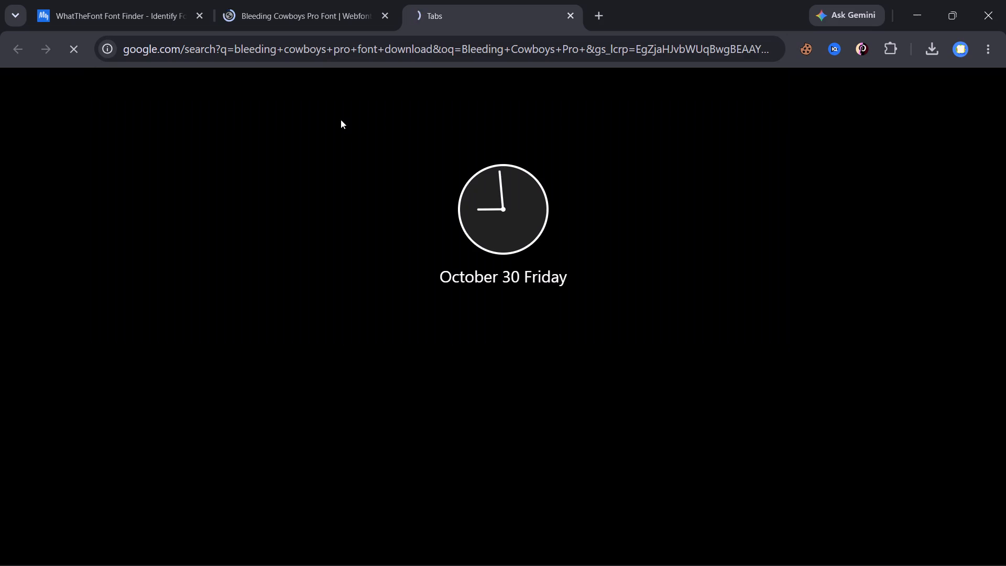
{"action": "left_click", "coordinate": [217, 245]}
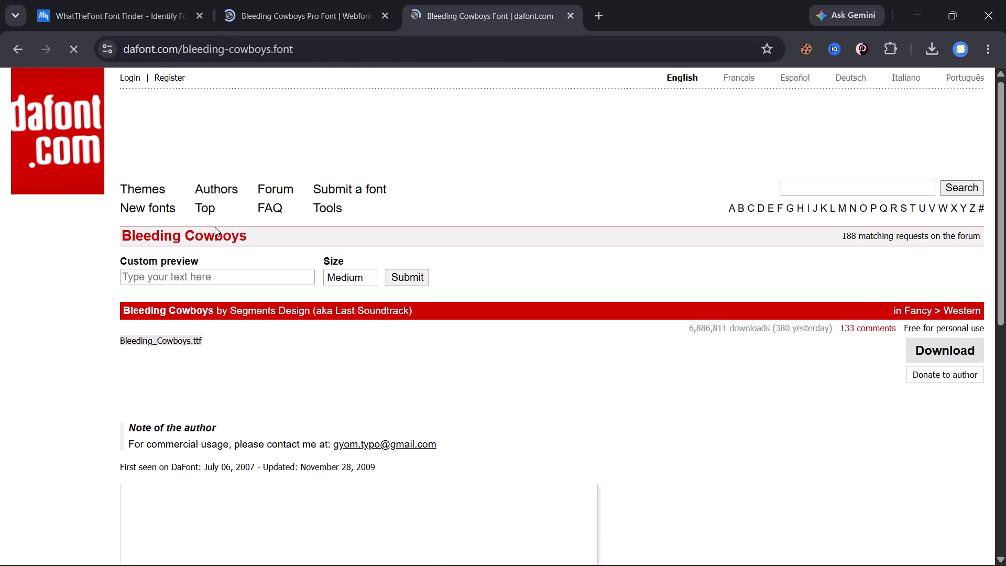
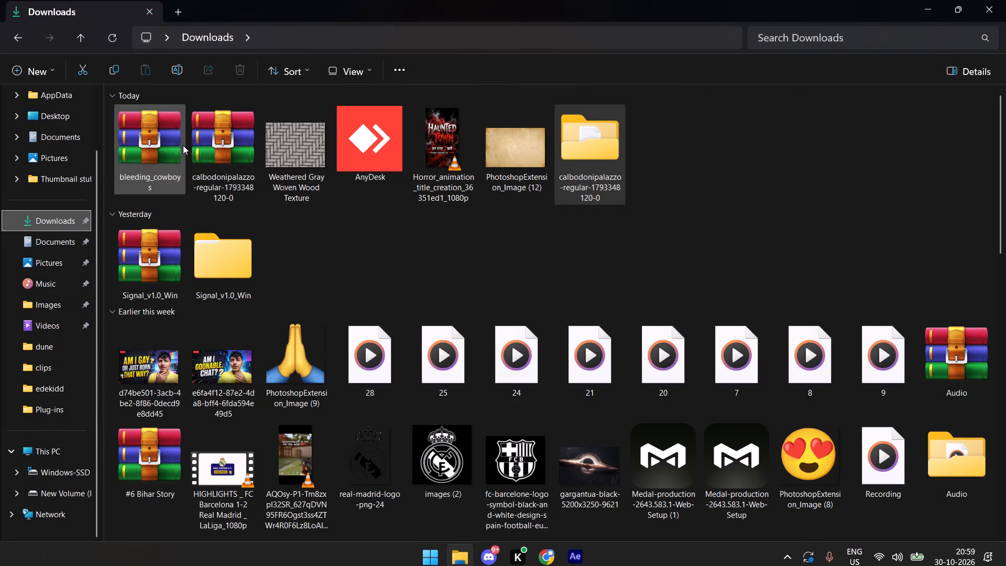
{"action": "right_click", "coordinate": [167, 145]}
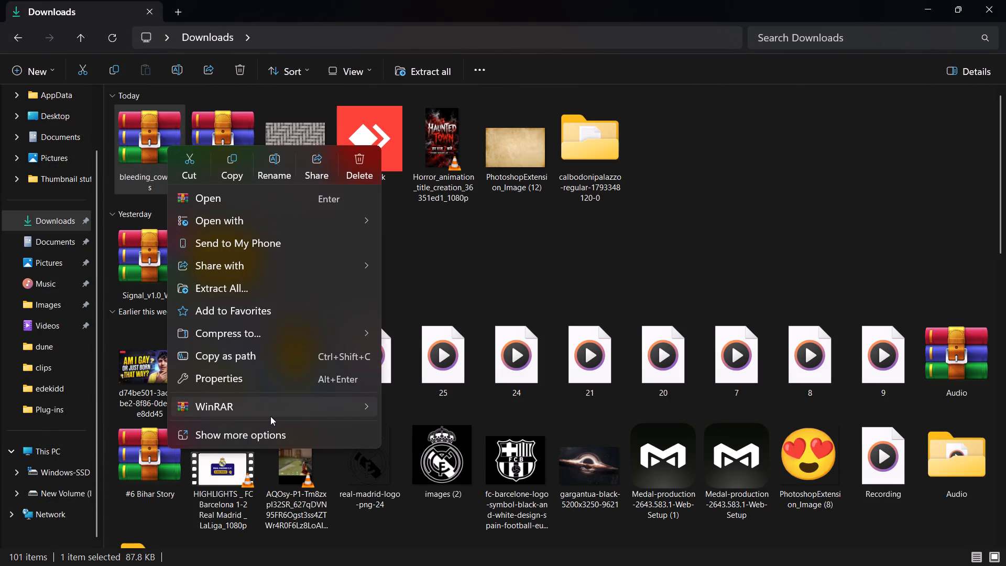
{"action": "left_click", "coordinate": [413, 433]}
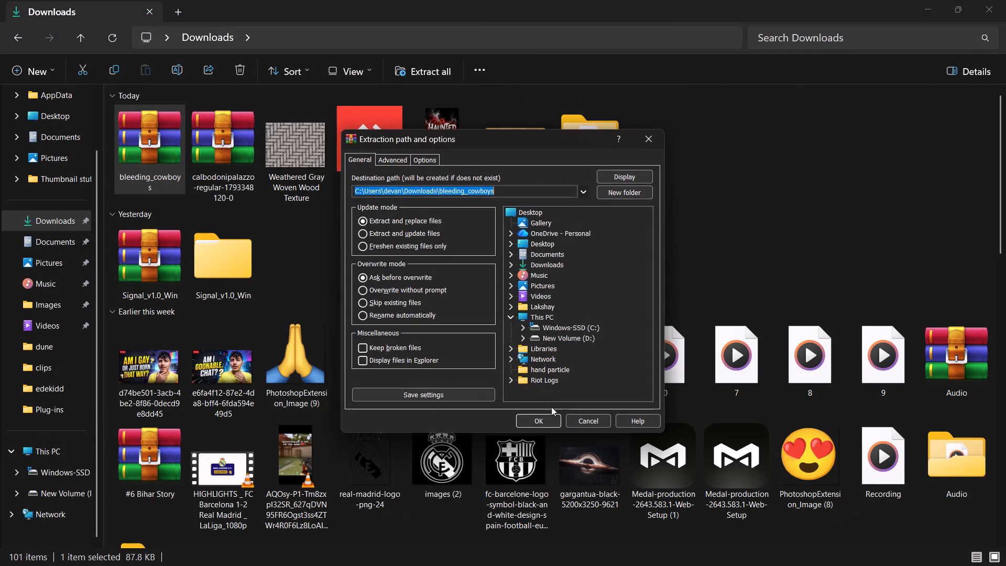
{"action": "left_click", "coordinate": [534, 413]}
Open the extracted bleeding_cowboys folder and install the Bleeding Cowboys font.
{"action": "double_click", "coordinate": [658, 138]}
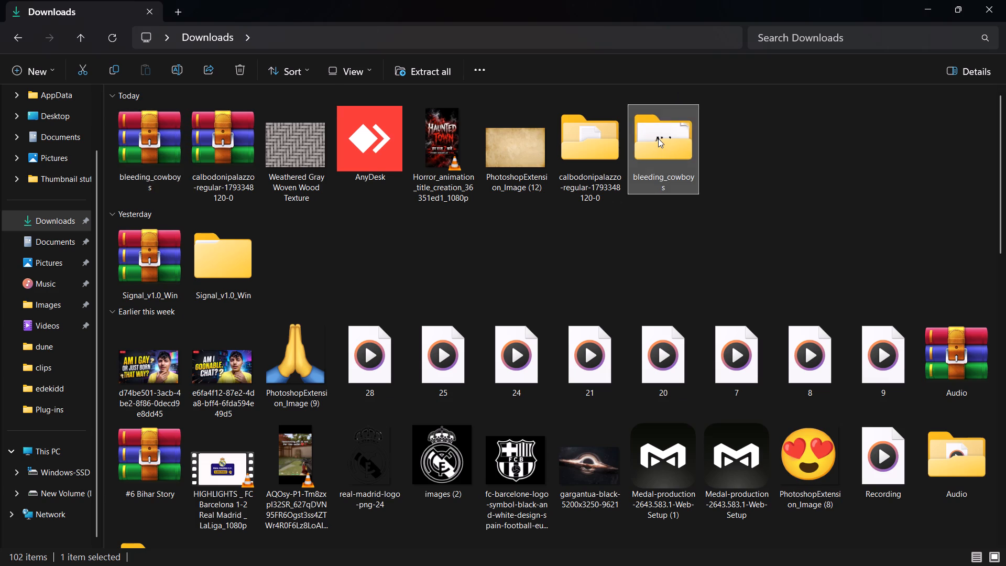
{"action": "double_click", "coordinate": [184, 133]}
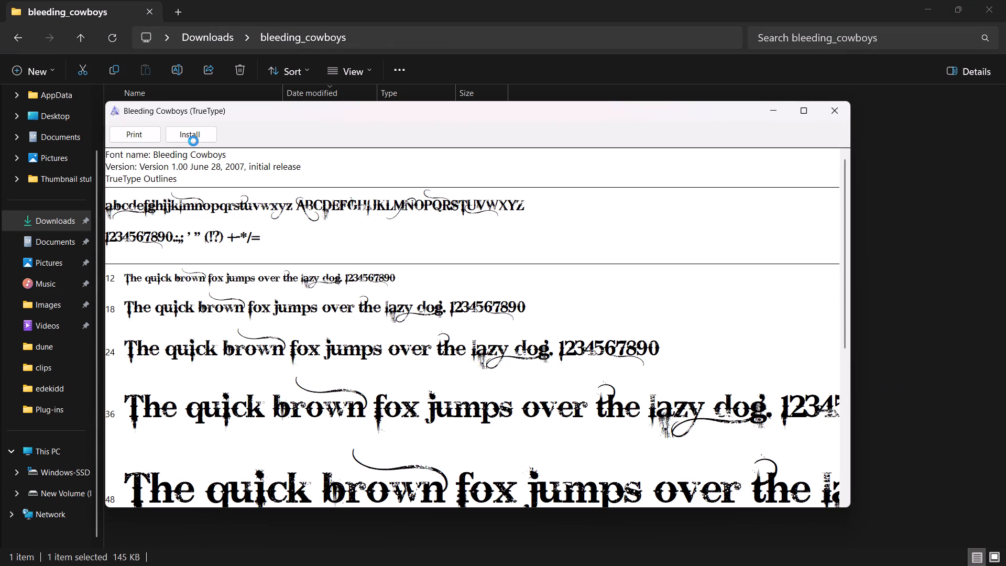
{"action": "left_click", "coordinate": [196, 137]}
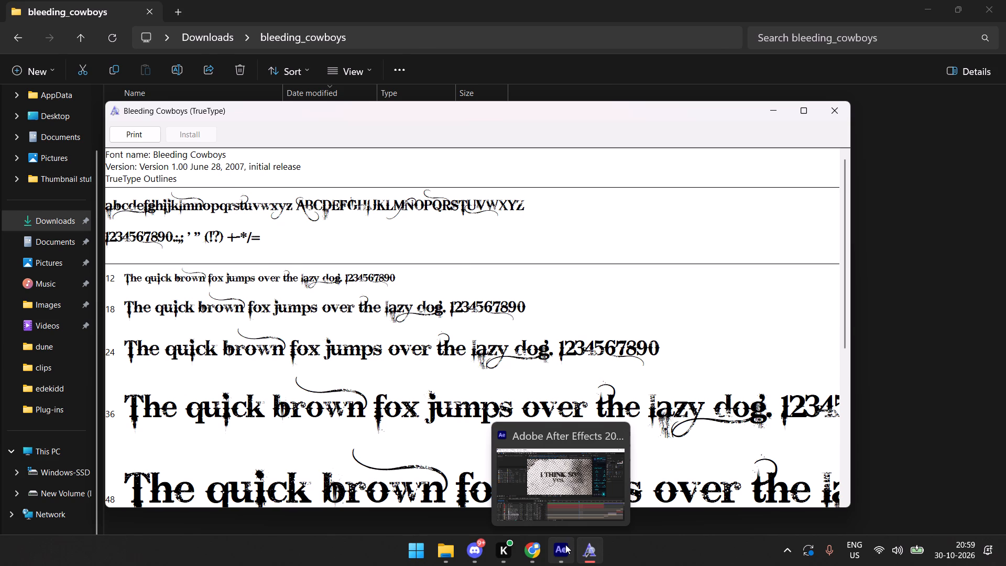
Switch to After Effects, duplicate the "so 2" text layer, place the copy below "SO", and change its text to "yes".
{"action": "left_click", "coordinate": [565, 545]}
{"action": "left_click", "coordinate": [582, 439]}
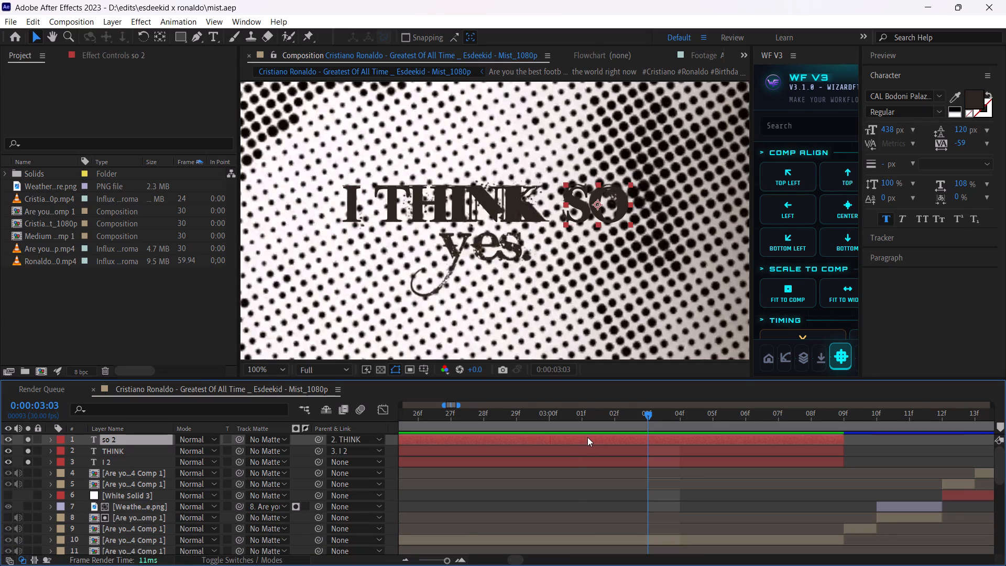
{"action": "key", "text": "ctrl+d"}
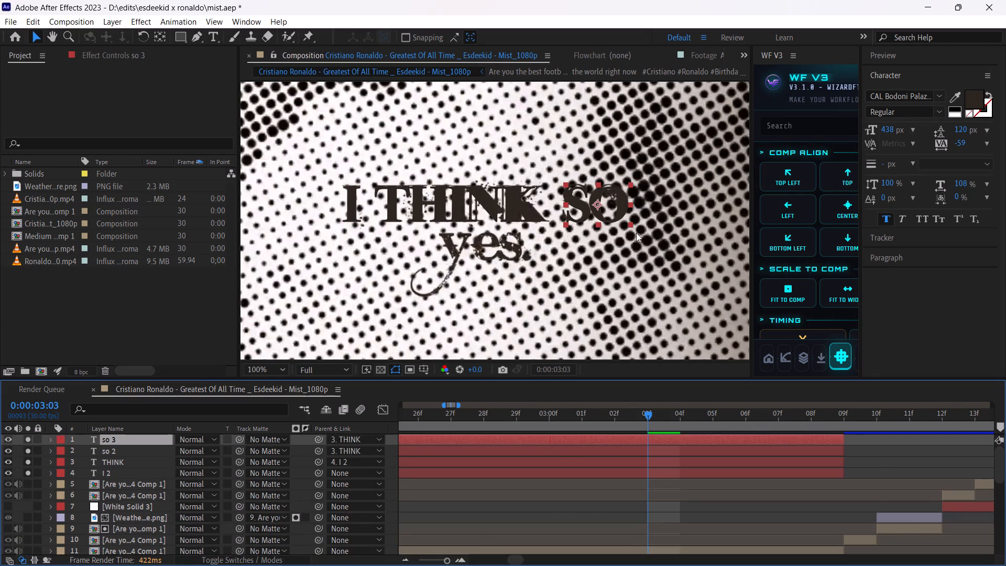
{"action": "left_click_drag", "start_coordinate": [607, 214], "coordinate": [593, 290]}
{"action": "double_click", "coordinate": [593, 290]}
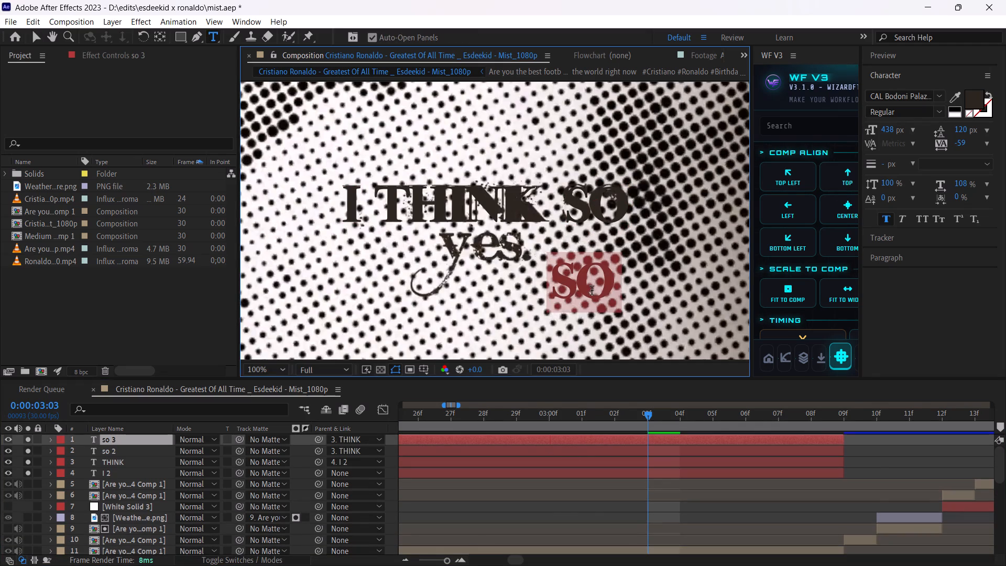
{"action": "type", "text": "yed"}
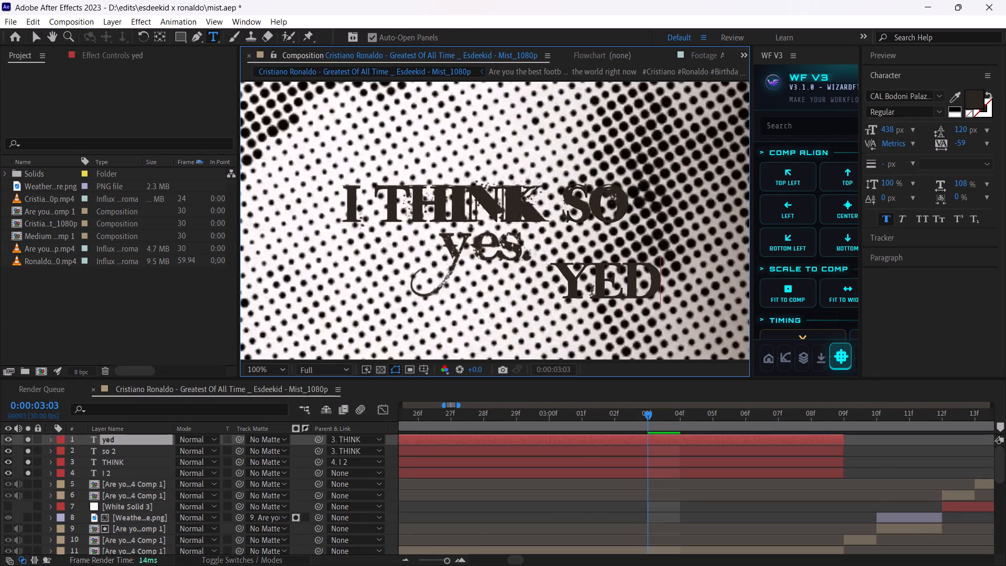
{"action": "key", "text": "BackSpace"}
{"action": "key", "text": "s"}
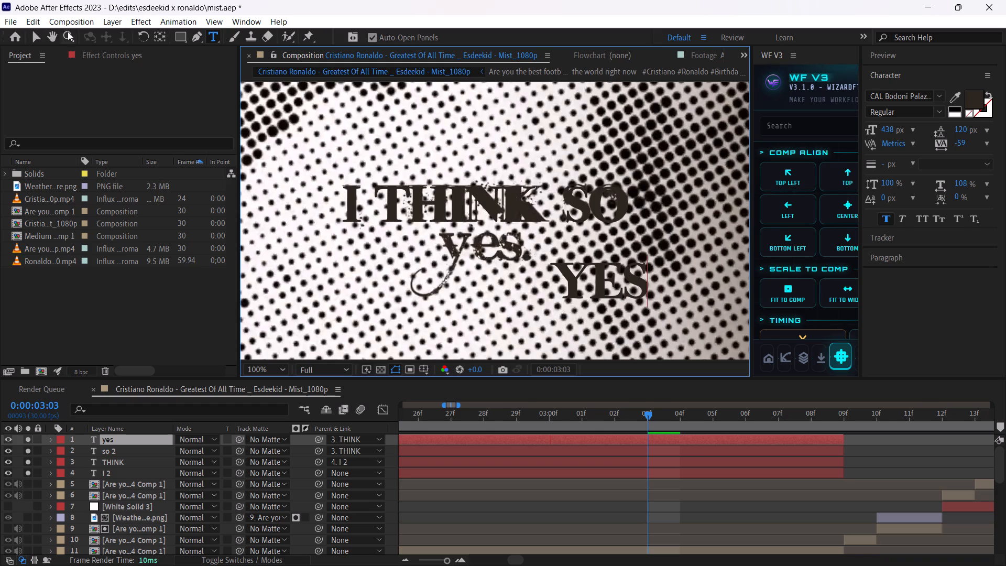
{"action": "left_click", "coordinate": [27, 37]}
{"action": "left_click", "coordinate": [36, 42]}
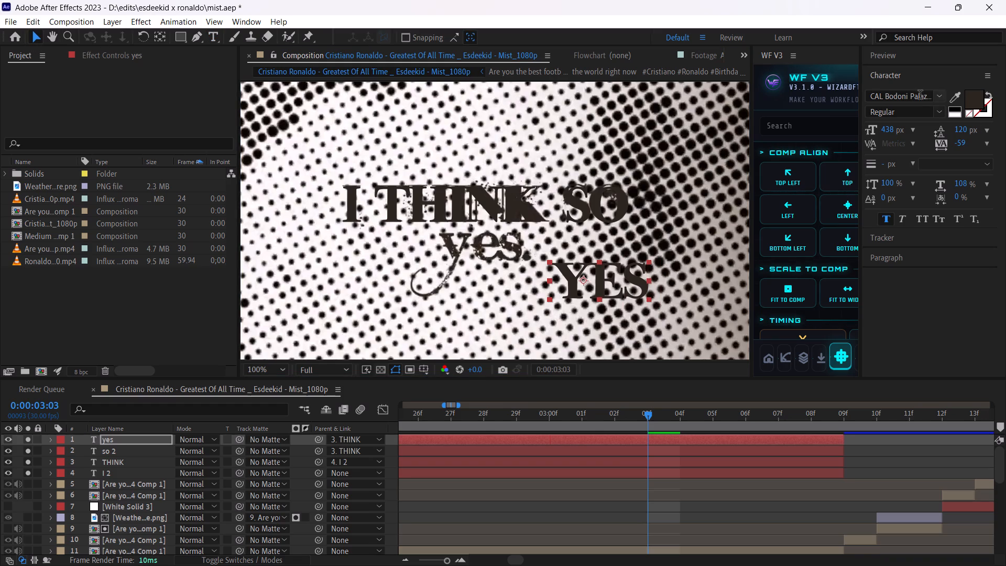
Set the new "yes" text's font to Bleeding Cowboys.
{"action": "left_click", "coordinate": [920, 94]}
{"action": "type", "text": "ble"}
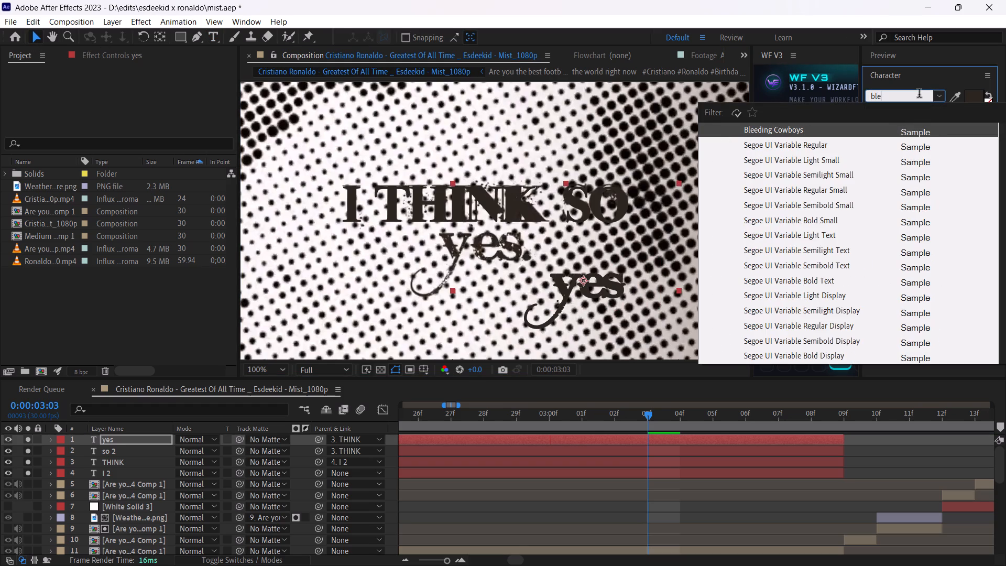
{"action": "left_click", "coordinate": [817, 130]}
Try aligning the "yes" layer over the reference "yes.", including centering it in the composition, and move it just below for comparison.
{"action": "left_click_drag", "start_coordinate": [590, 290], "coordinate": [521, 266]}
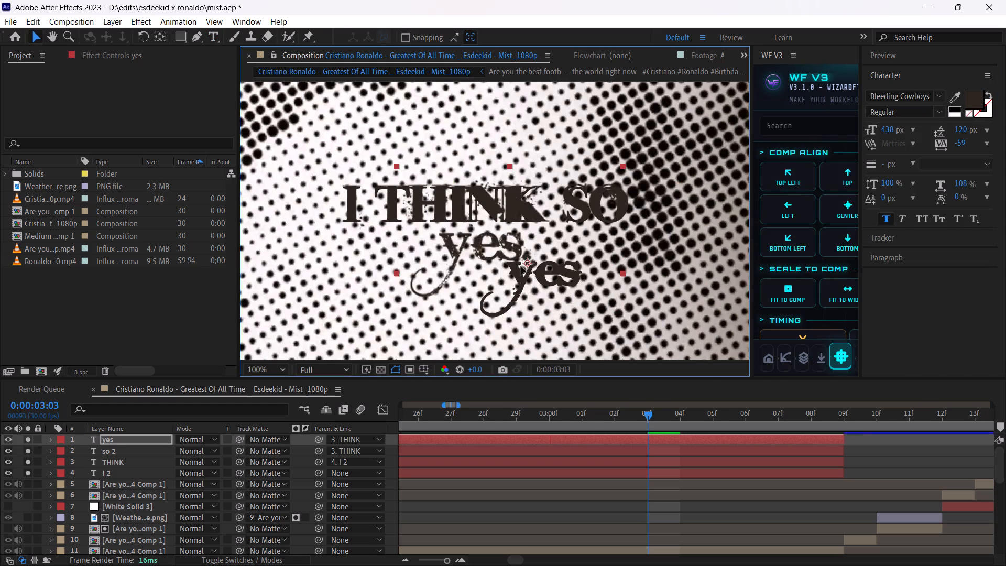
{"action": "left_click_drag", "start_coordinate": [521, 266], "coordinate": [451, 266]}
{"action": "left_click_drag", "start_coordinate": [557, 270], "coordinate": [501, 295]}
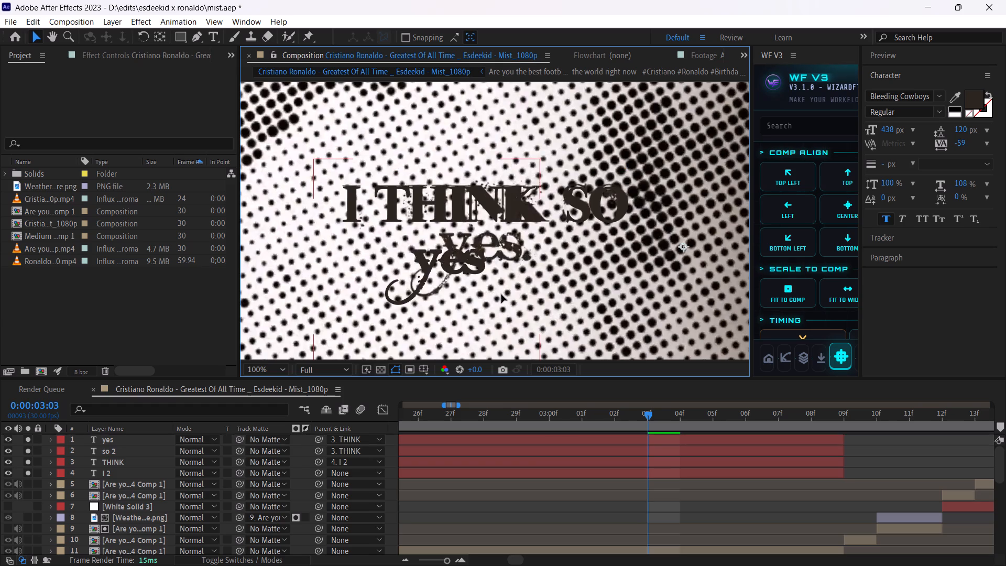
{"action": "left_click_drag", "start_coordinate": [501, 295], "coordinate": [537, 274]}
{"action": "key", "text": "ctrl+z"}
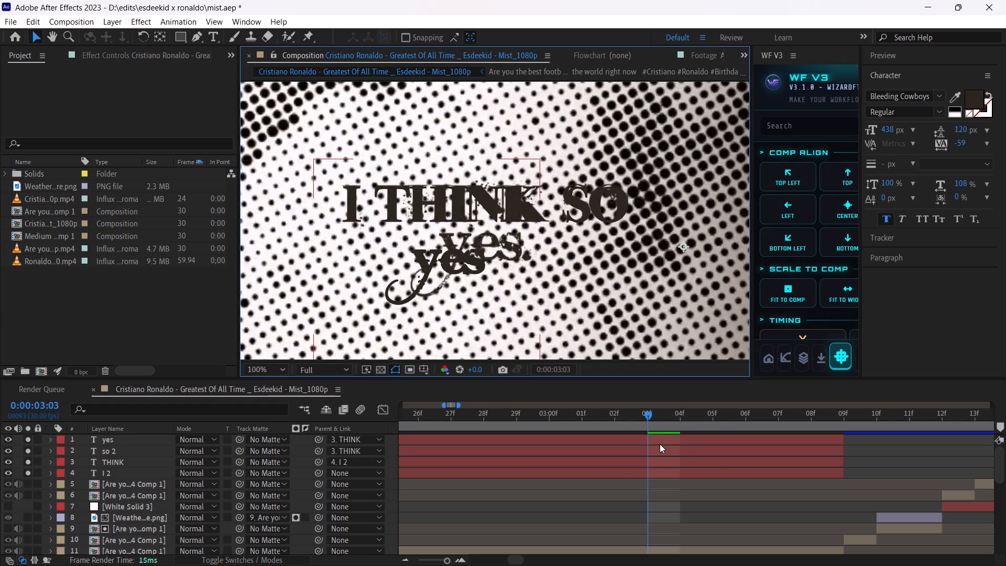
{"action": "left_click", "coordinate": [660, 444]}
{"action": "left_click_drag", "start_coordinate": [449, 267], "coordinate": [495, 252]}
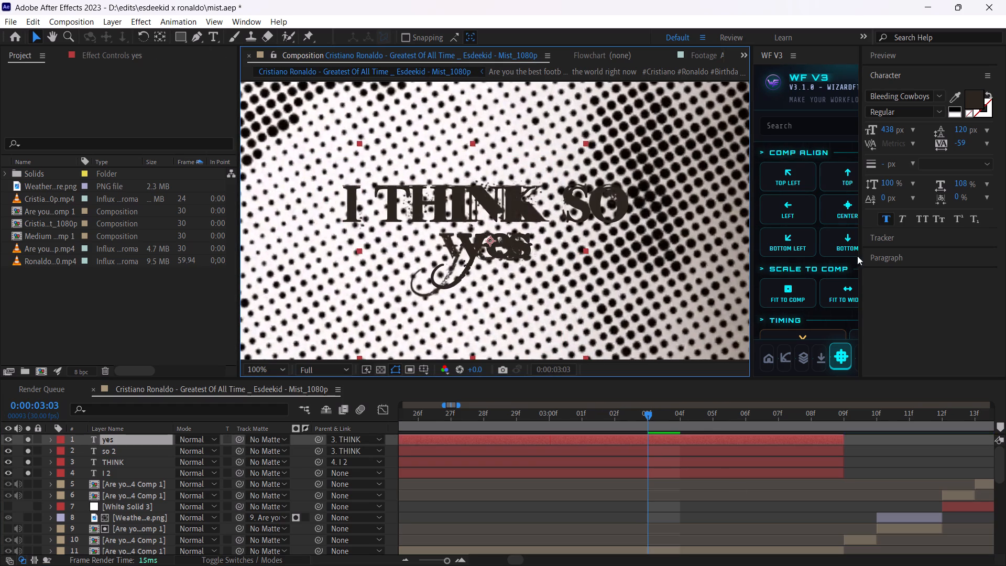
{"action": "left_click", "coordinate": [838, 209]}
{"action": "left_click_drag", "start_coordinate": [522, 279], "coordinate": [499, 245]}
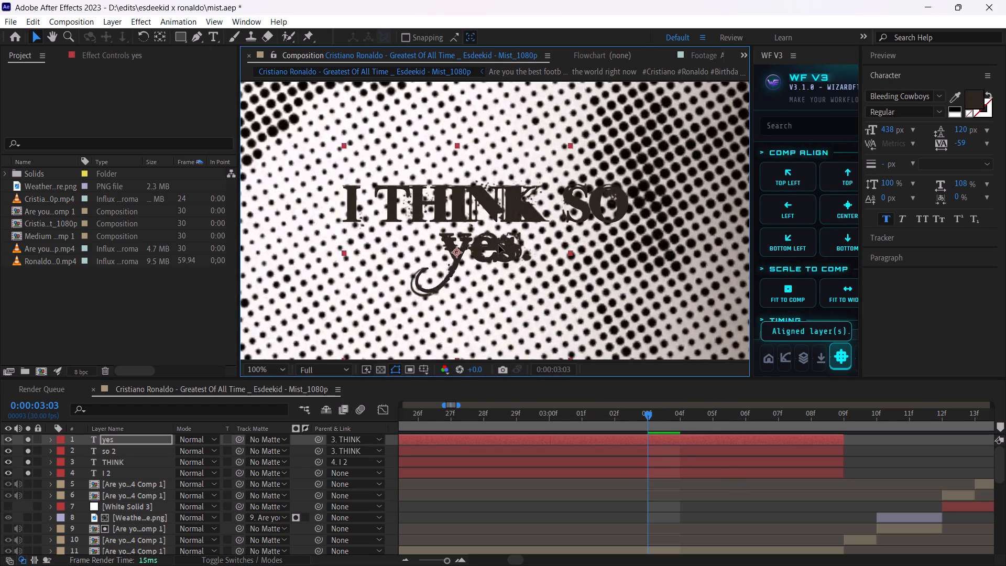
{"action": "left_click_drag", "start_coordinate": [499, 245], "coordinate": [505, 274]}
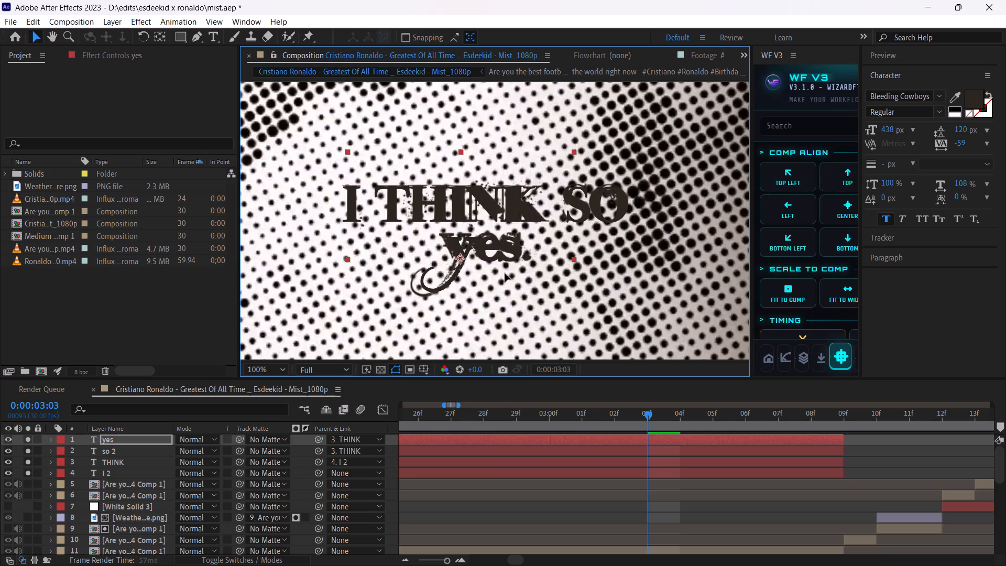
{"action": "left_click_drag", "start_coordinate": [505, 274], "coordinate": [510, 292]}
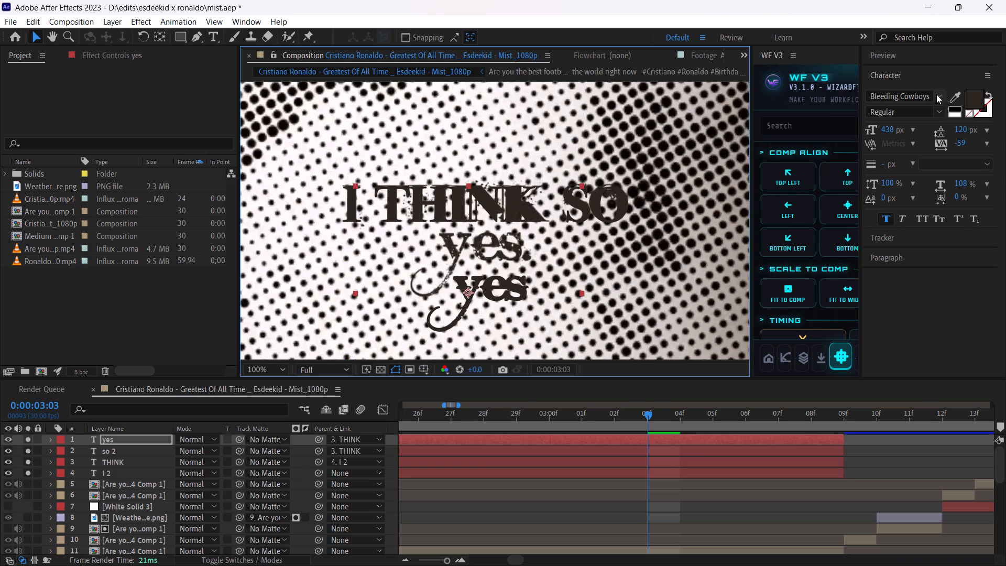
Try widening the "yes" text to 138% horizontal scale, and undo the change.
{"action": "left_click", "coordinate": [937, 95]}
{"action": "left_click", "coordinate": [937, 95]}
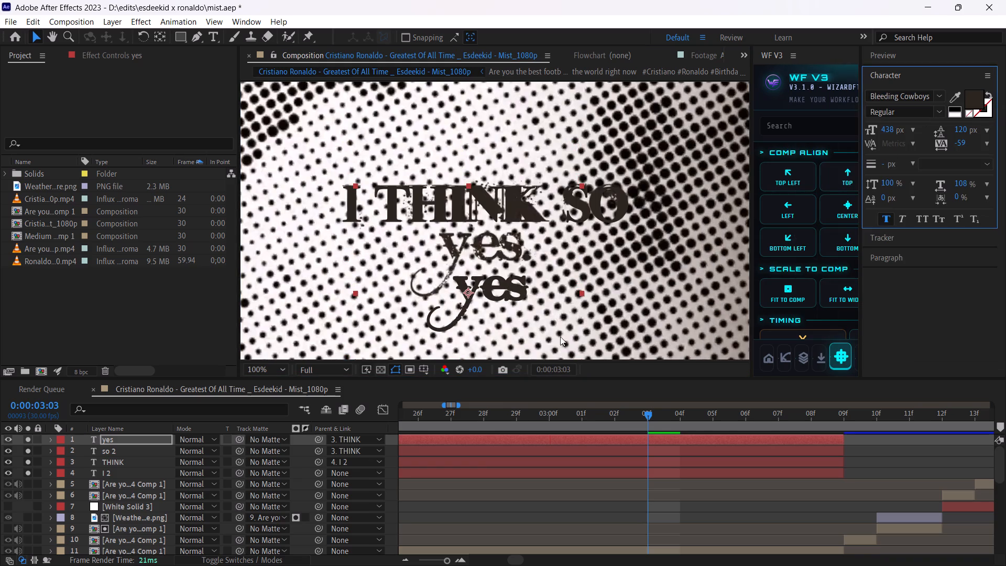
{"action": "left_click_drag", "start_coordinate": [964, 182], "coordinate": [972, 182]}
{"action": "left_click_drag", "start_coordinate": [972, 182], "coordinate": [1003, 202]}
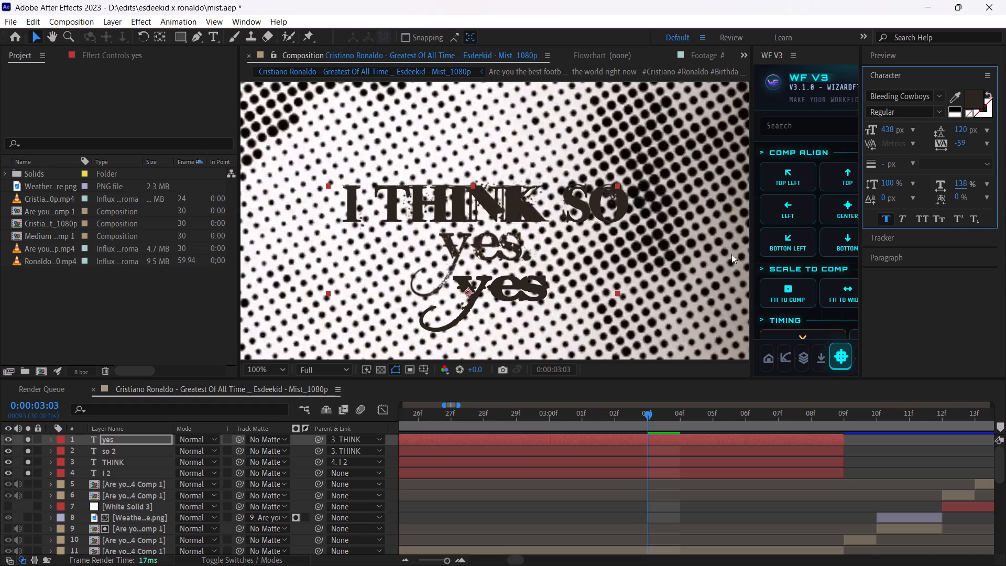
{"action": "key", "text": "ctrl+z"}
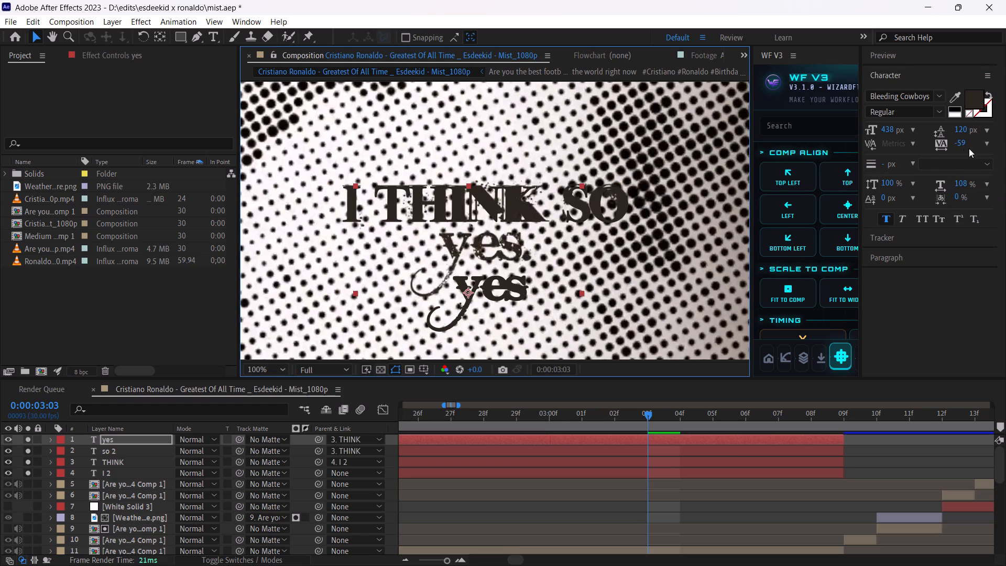
Set the tracking of the "yes" text to -21.
{"action": "left_click_drag", "start_coordinate": [963, 140], "coordinate": [1005, 156]}
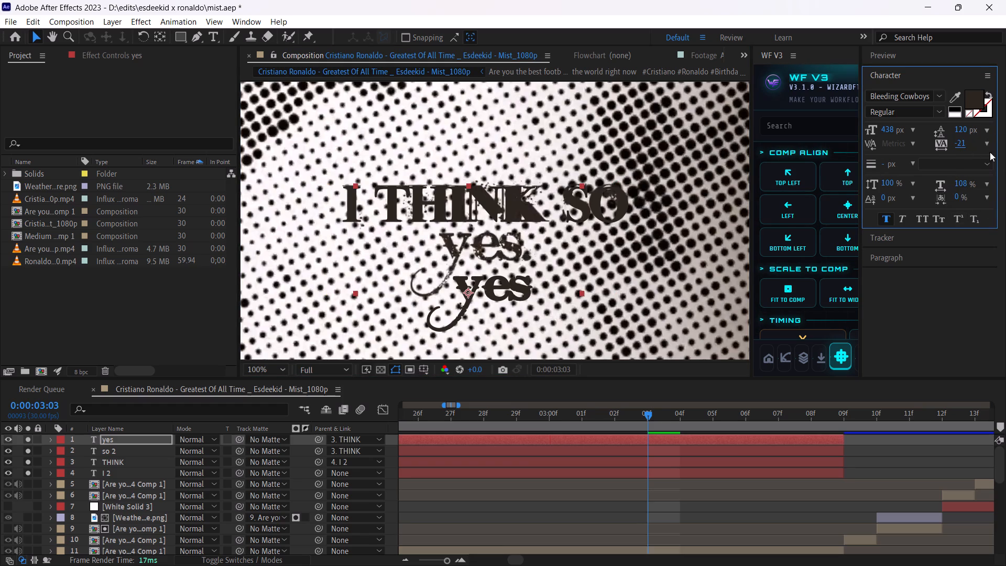
{"action": "left_click_drag", "start_coordinate": [958, 144], "coordinate": [1005, 149]}
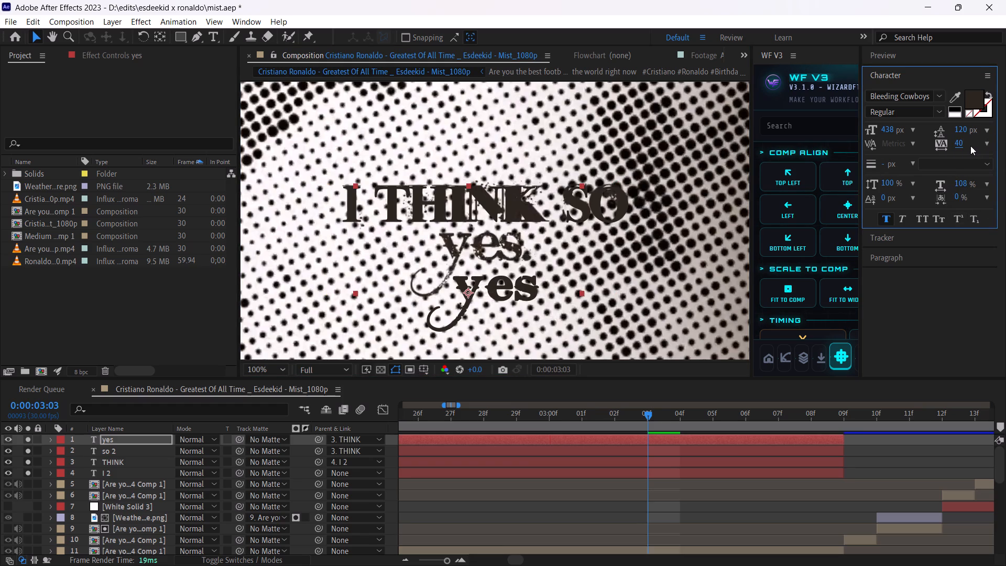
{"action": "key", "text": "ctrl+z"}
Center the "yes" layer in the composition and move it up over the reference "yes.".
{"action": "left_click_drag", "start_coordinate": [508, 287], "coordinate": [500, 249]}
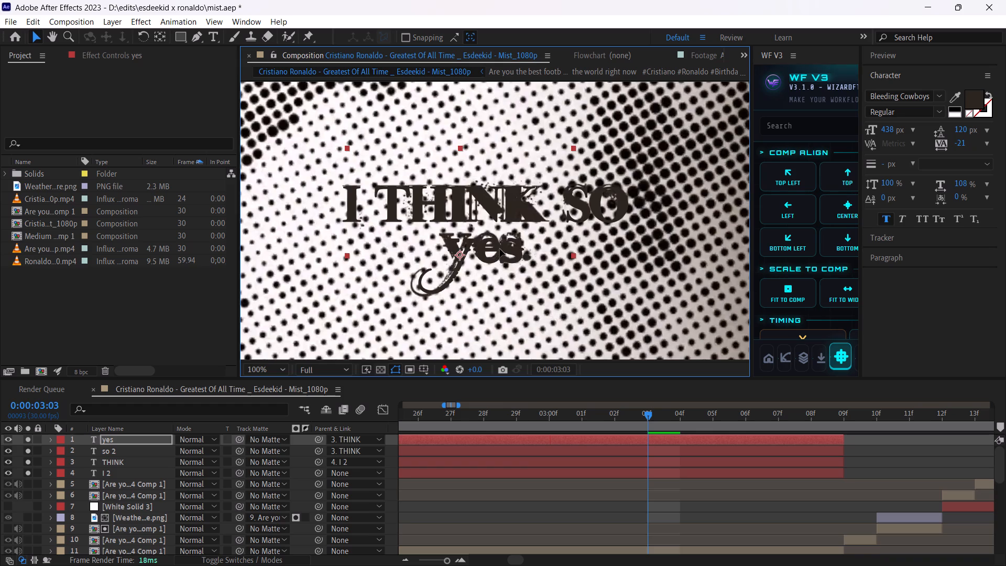
{"action": "left_click_drag", "start_coordinate": [500, 249], "coordinate": [498, 244]}
{"action": "left_click", "coordinate": [846, 216]}
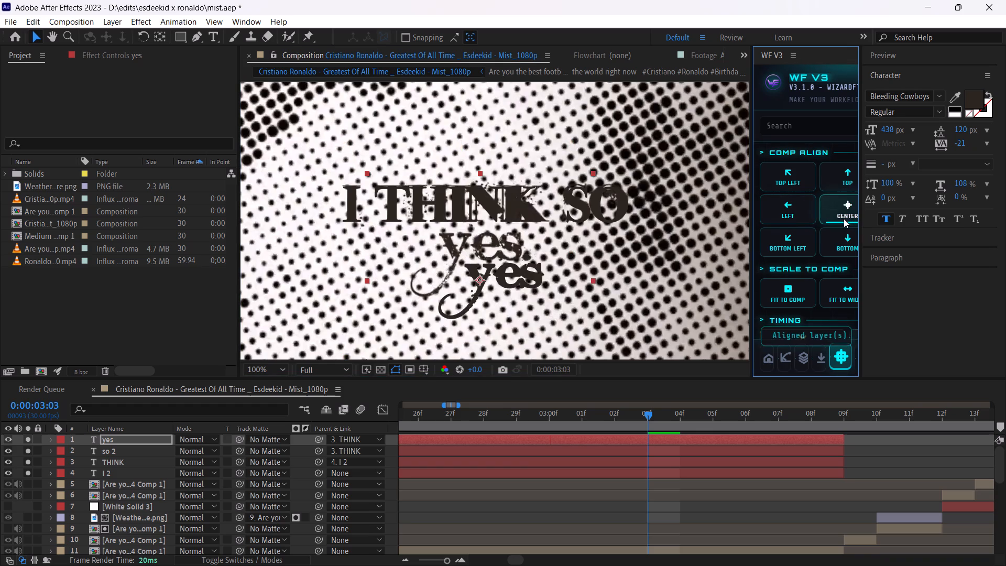
{"action": "left_click_drag", "start_coordinate": [504, 276], "coordinate": [480, 244]}
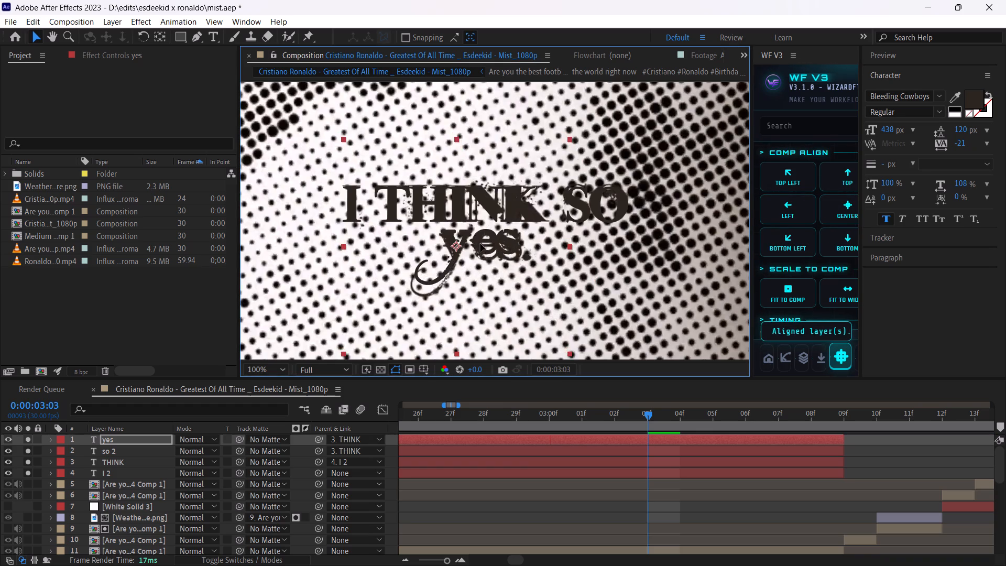
{"action": "left_click_drag", "start_coordinate": [480, 244], "coordinate": [480, 246]}
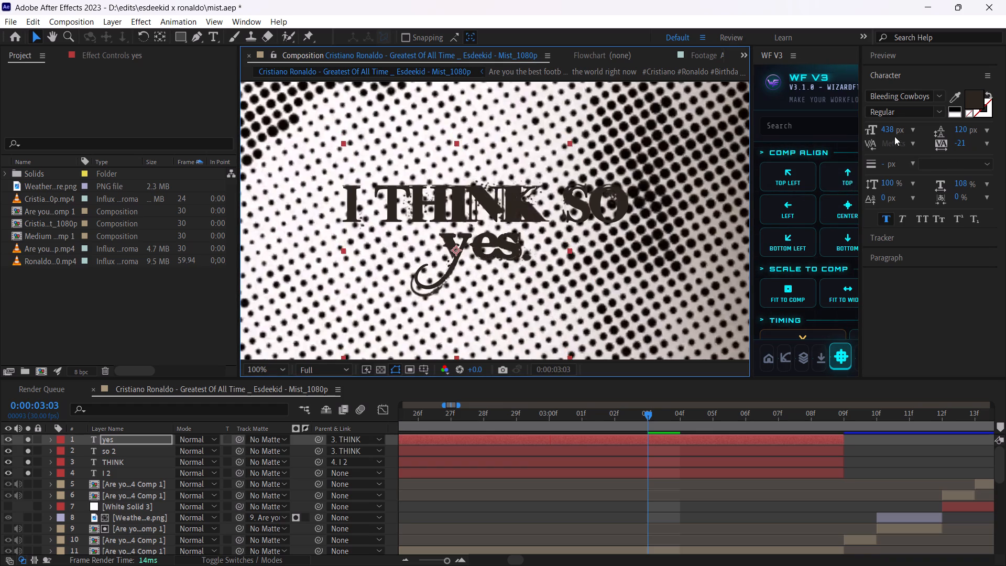
Scale the "yes" layer to 114% so that it covers the reference "yes.".
{"action": "left_click_drag", "start_coordinate": [885, 134], "coordinate": [890, 134]}
{"action": "key", "text": "ctrl+z"}
{"action": "key", "text": "s"}
{"action": "left_click_drag", "start_coordinate": [189, 451], "coordinate": [196, 450]}
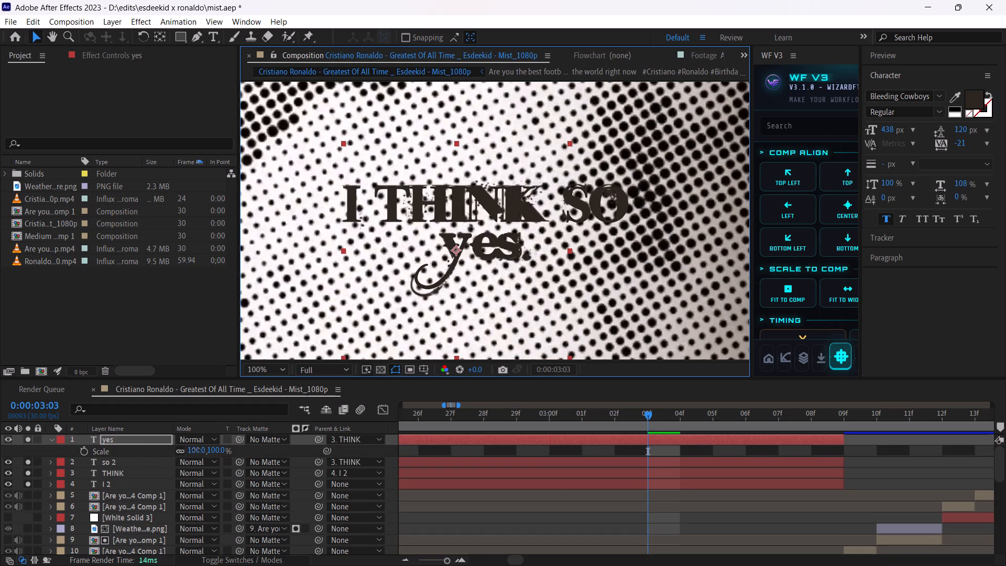
{"action": "left_click_drag", "start_coordinate": [196, 450], "coordinate": [202, 448]}
{"action": "left_click", "coordinate": [499, 238]}
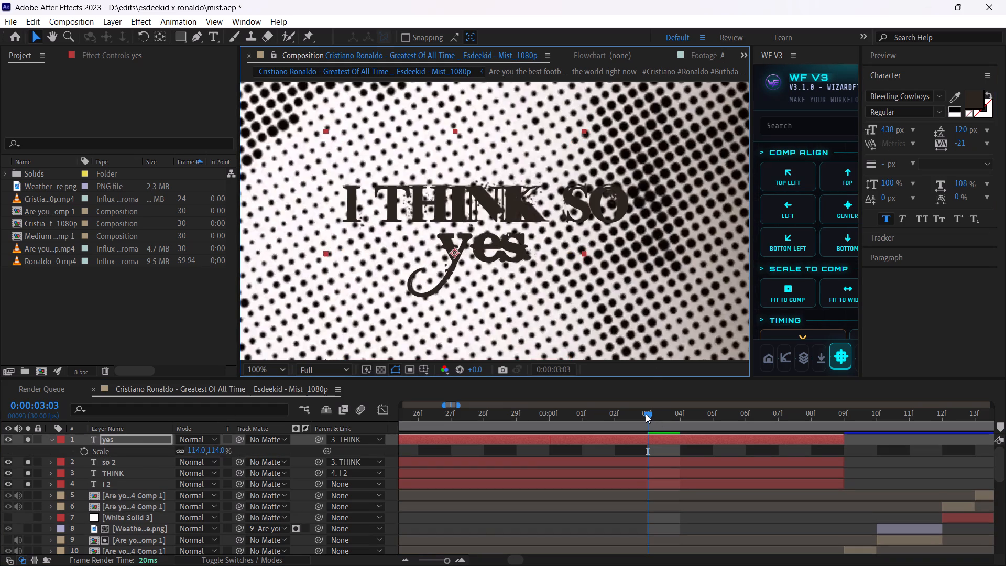
Hide the "yes" layer and shift both its opacity keyframes so the fade-in starts at 0:00:02:23, matching the reference "yes.".
{"action": "left_click_drag", "start_coordinate": [646, 414], "coordinate": [834, 414]}
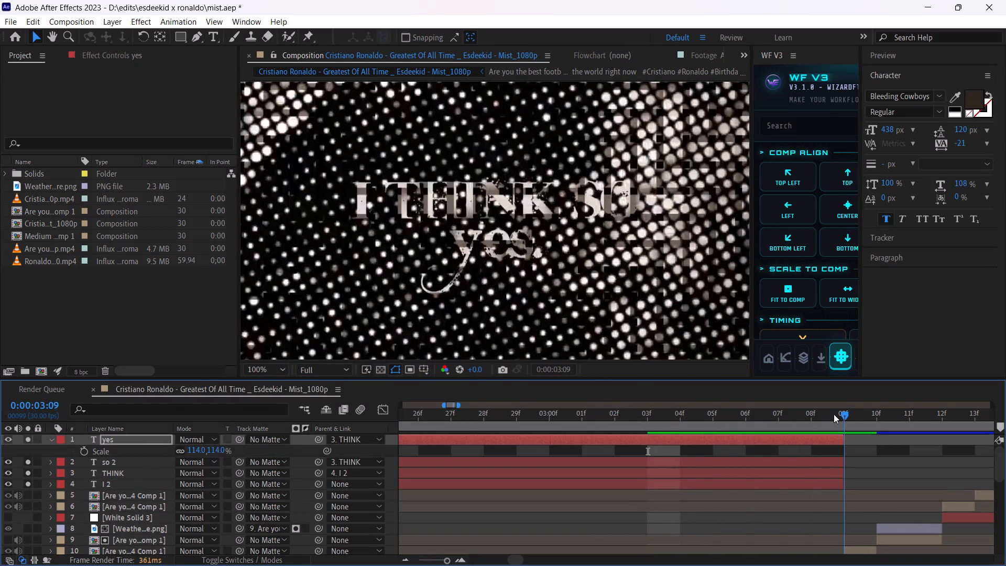
{"action": "left_click_drag", "start_coordinate": [834, 414], "coordinate": [453, 435]}
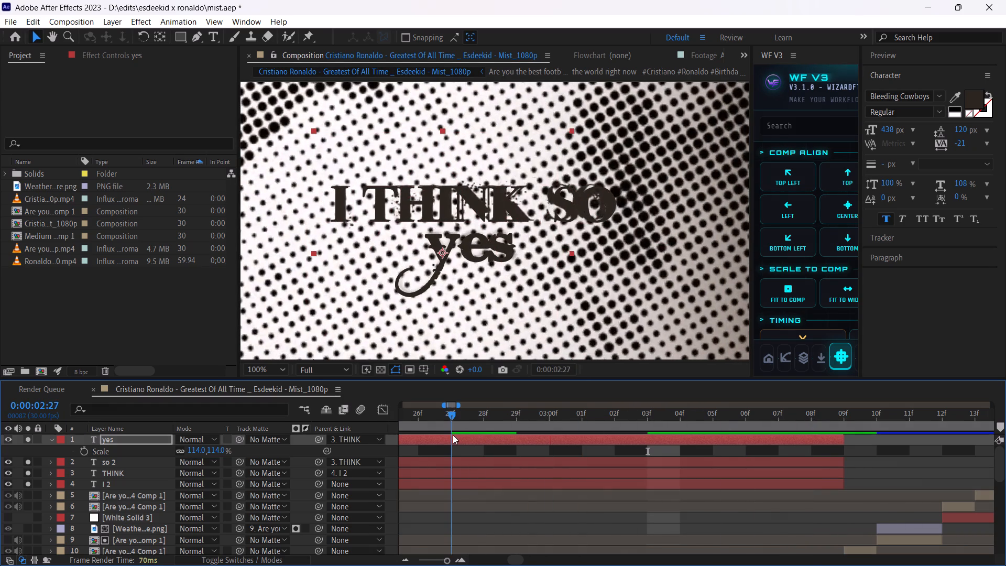
{"action": "left_click_drag", "start_coordinate": [453, 435], "coordinate": [673, 439]}
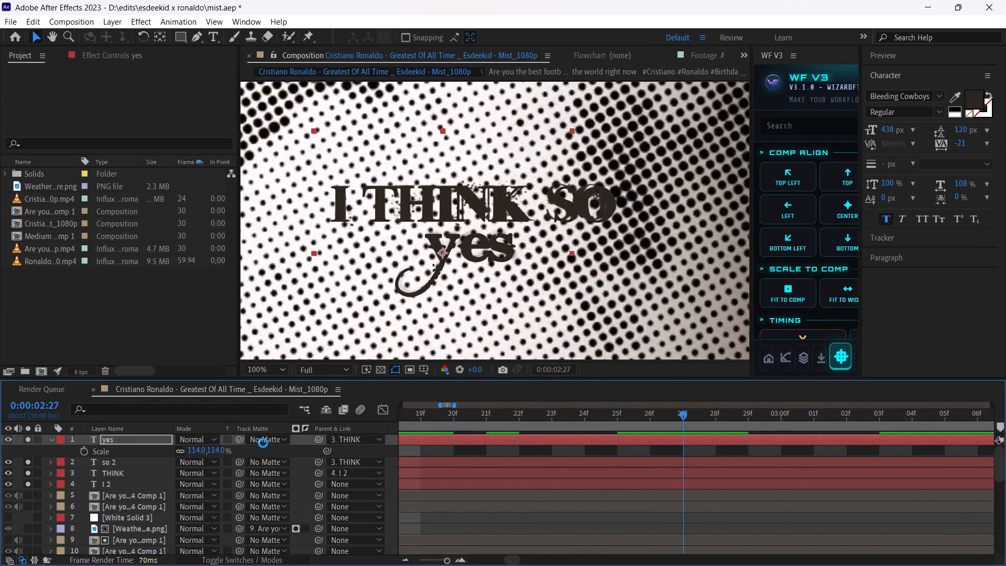
{"action": "left_click", "coordinate": [4, 439]}
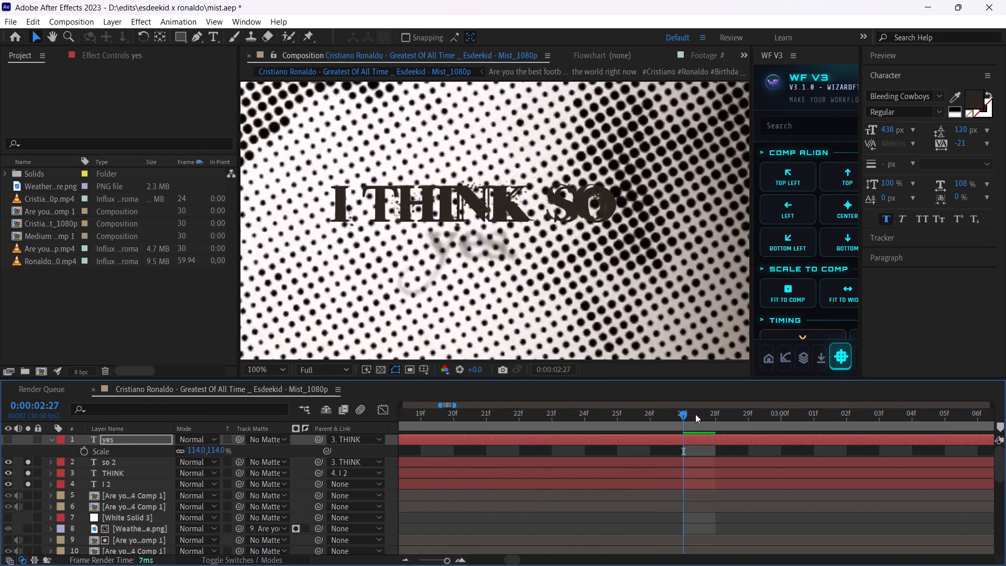
{"action": "left_click_drag", "start_coordinate": [670, 414], "coordinate": [552, 419]}
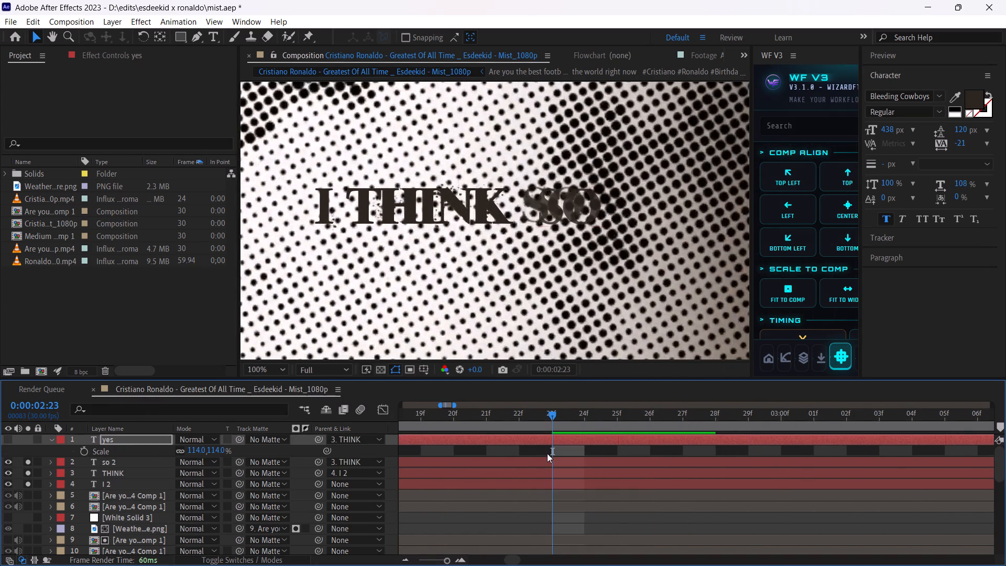
{"action": "key", "text": "t"}
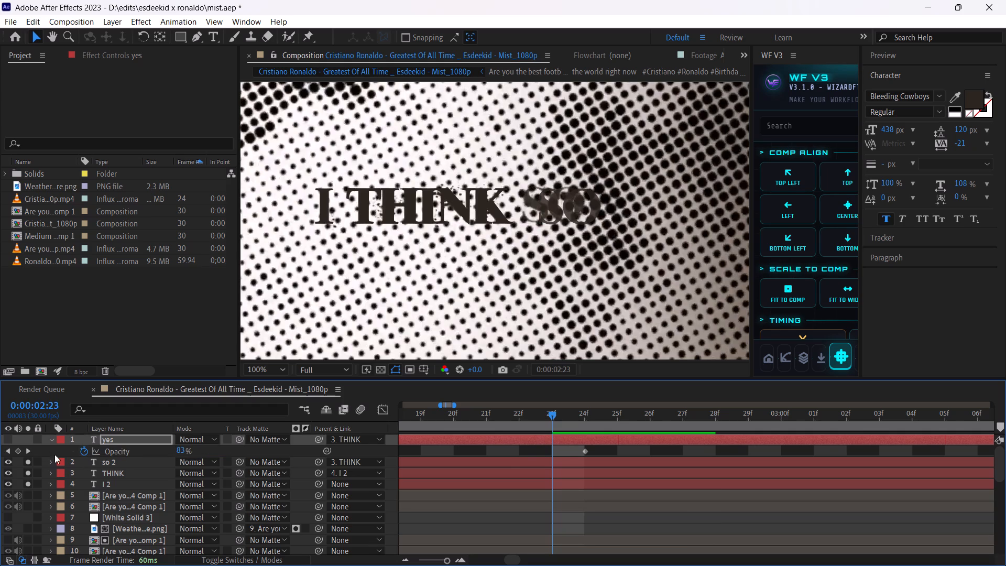
{"action": "left_click", "coordinate": [445, 559]}
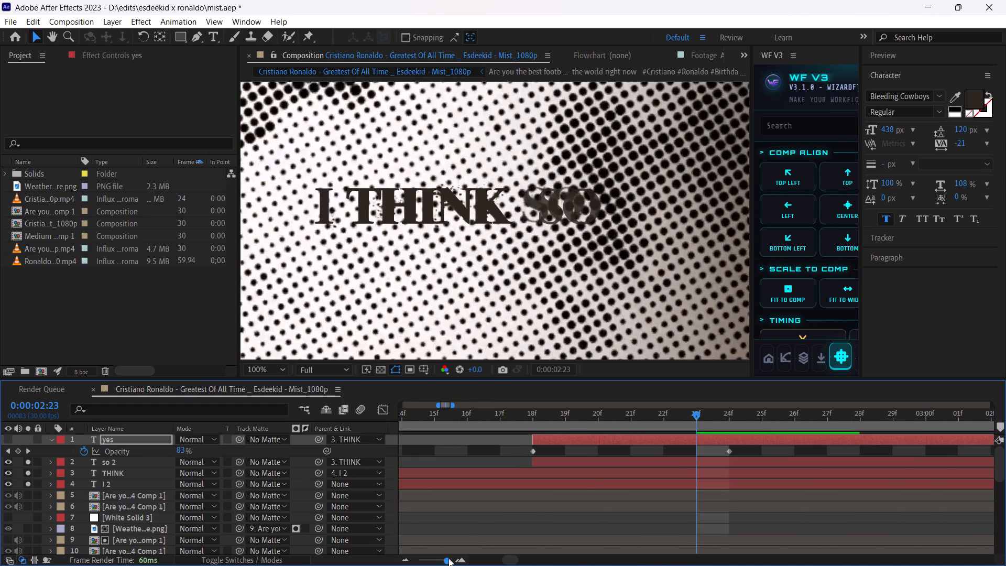
{"action": "left_click_drag", "start_coordinate": [754, 452], "coordinate": [505, 451]}
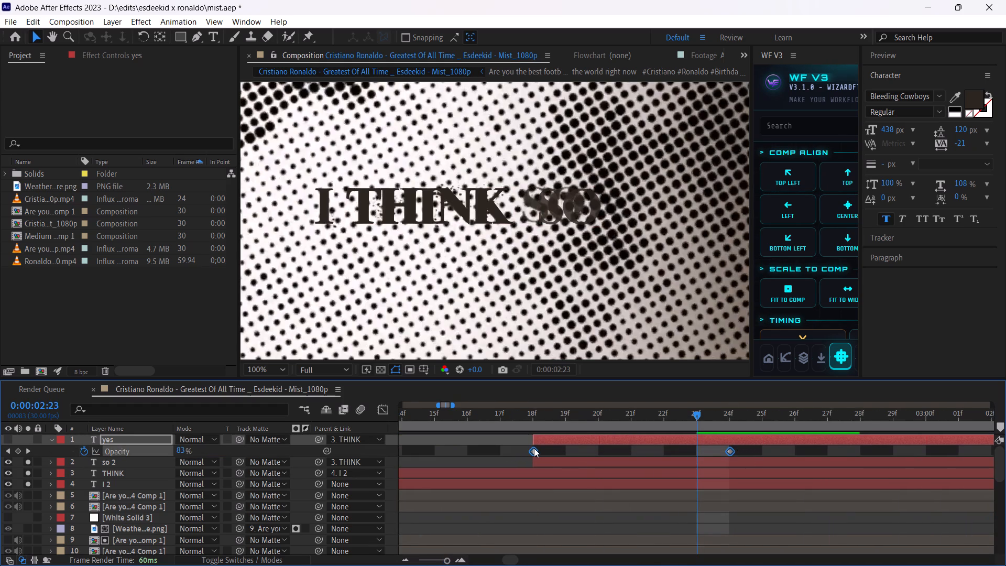
{"action": "left_click_drag", "start_coordinate": [534, 448], "coordinate": [692, 449]}
Move the ending opacity keyframe of the "yes" layer to 0:00:03:00.
{"action": "left_click_drag", "start_coordinate": [696, 417], "coordinate": [745, 411]}
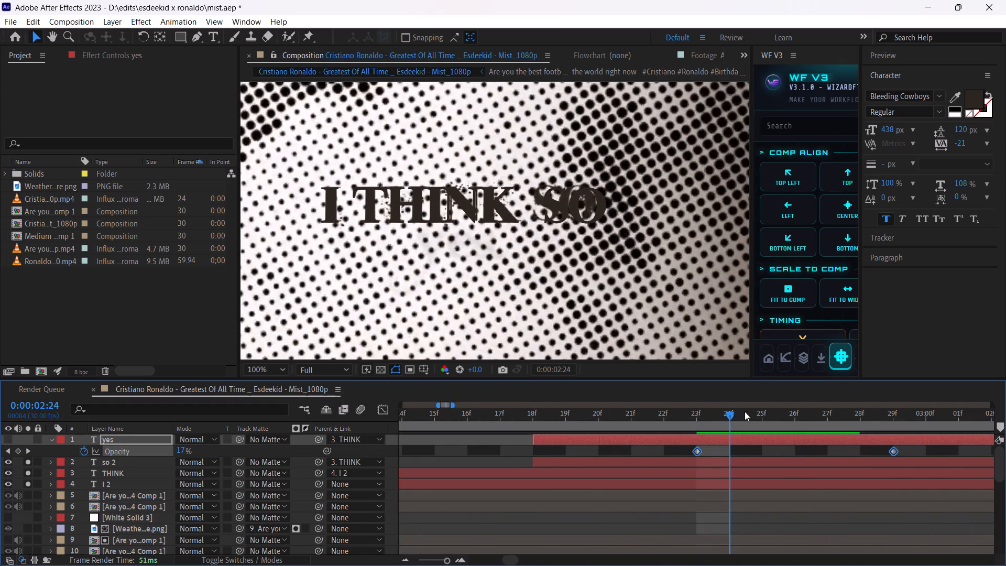
{"action": "left_click_drag", "start_coordinate": [745, 411], "coordinate": [901, 424]}
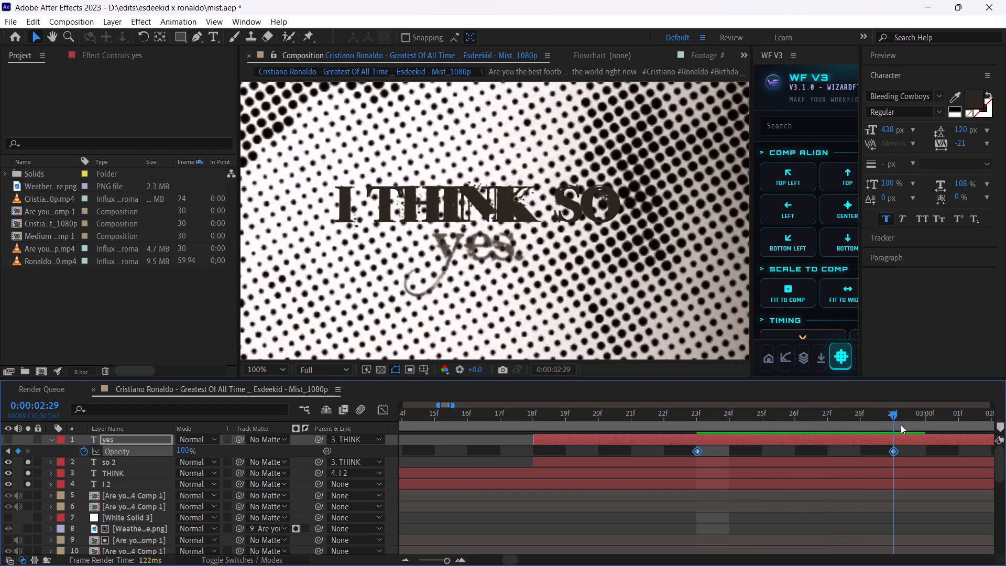
{"action": "left_click_drag", "start_coordinate": [901, 424], "coordinate": [923, 426]}
{"action": "left_click", "coordinate": [904, 452]}
{"action": "left_click_drag", "start_coordinate": [895, 453], "coordinate": [923, 455]}
Split the "yes" layer at 0:00:02:23 and delete the part before that frame.
{"action": "left_click", "coordinate": [702, 418]}
{"action": "left_click", "coordinate": [718, 443], "text": "ctrl"}
{"action": "left_click", "coordinate": [718, 443]}
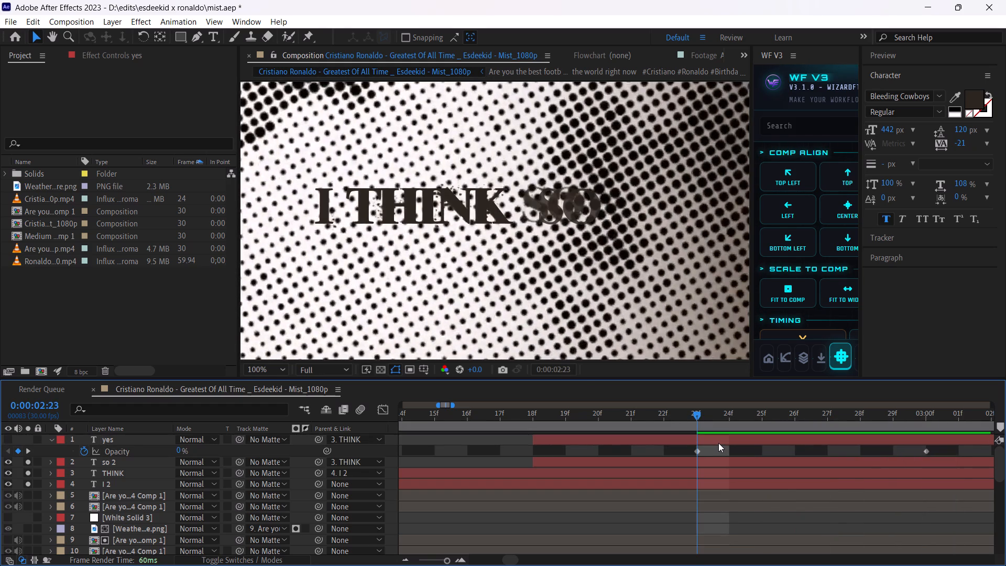
{"action": "left_click", "coordinate": [718, 438]}
{"action": "key", "text": "ctrl+shift+d"}
{"action": "left_click", "coordinate": [675, 451]}
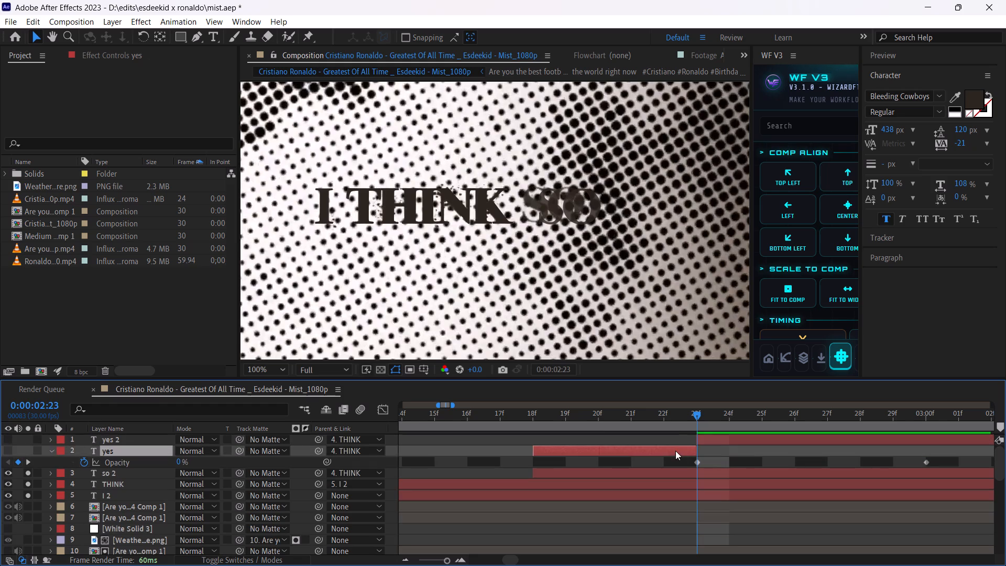
{"action": "key", "text": "Delete"}
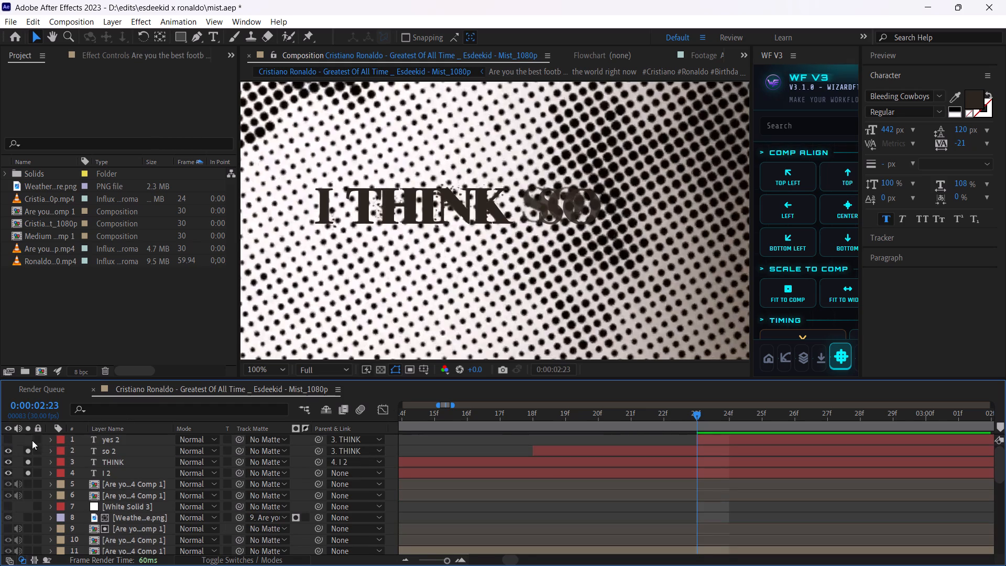
Make the remaining "yes" layer visible and soloed, and save the project.
{"action": "left_click", "coordinate": [12, 439]}
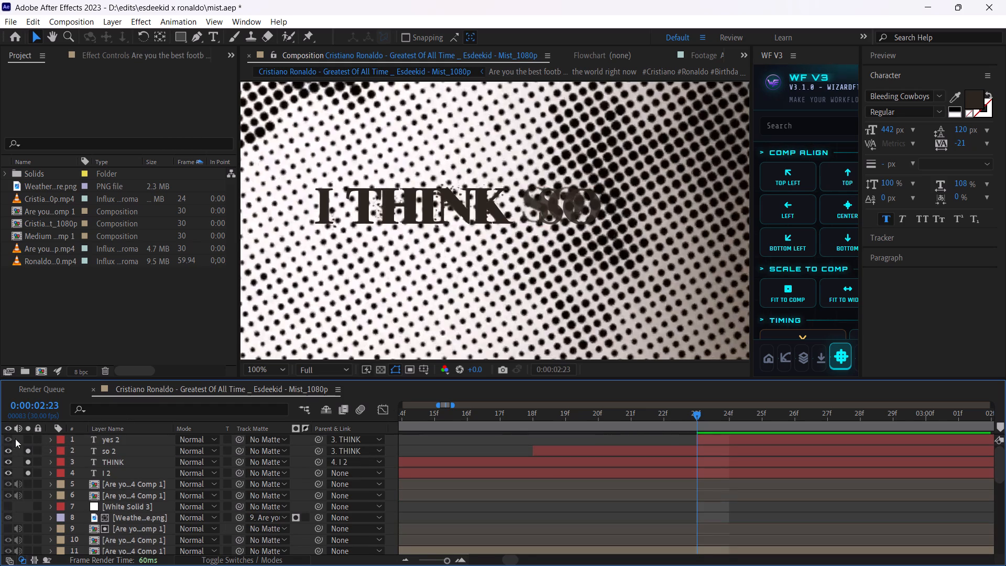
{"action": "left_click", "coordinate": [27, 442]}
{"action": "key", "text": "ctrl+s"}
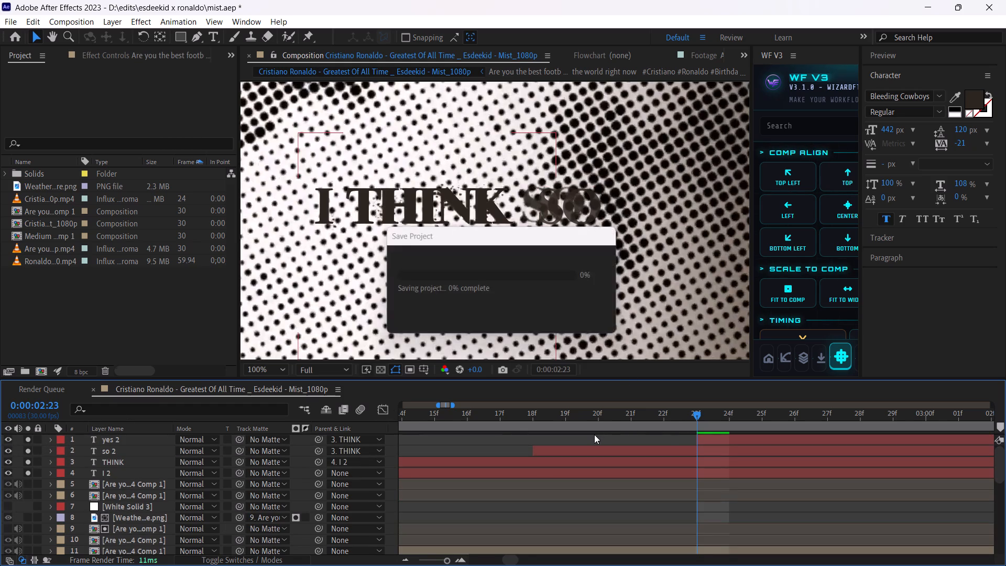
Scrub and play back the "I THINK SO yes" section to check the text timing against the reference.
{"action": "left_click_drag", "start_coordinate": [700, 414], "coordinate": [1005, 431]}
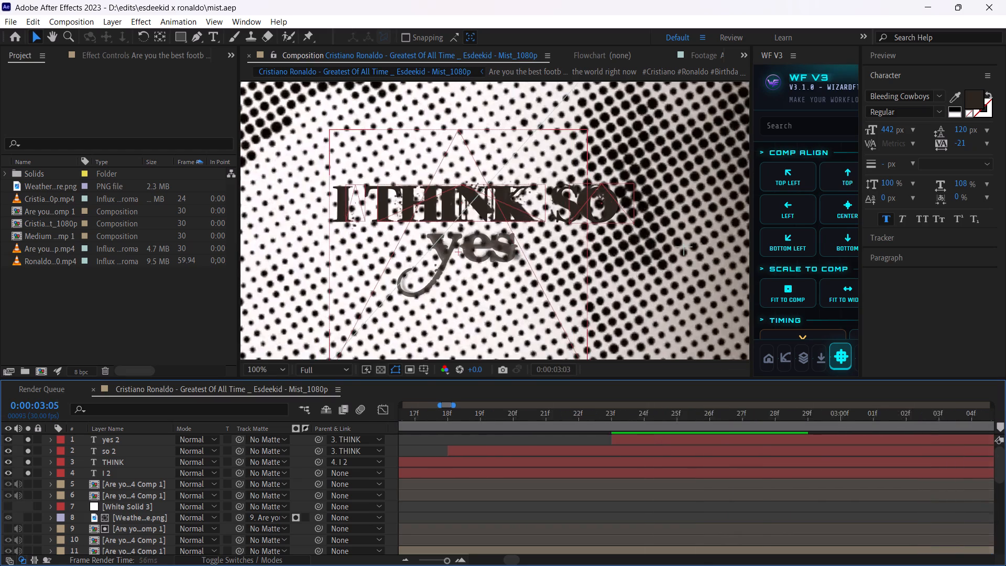
{"action": "left_click_drag", "start_coordinate": [1005, 431], "coordinate": [754, 434]}
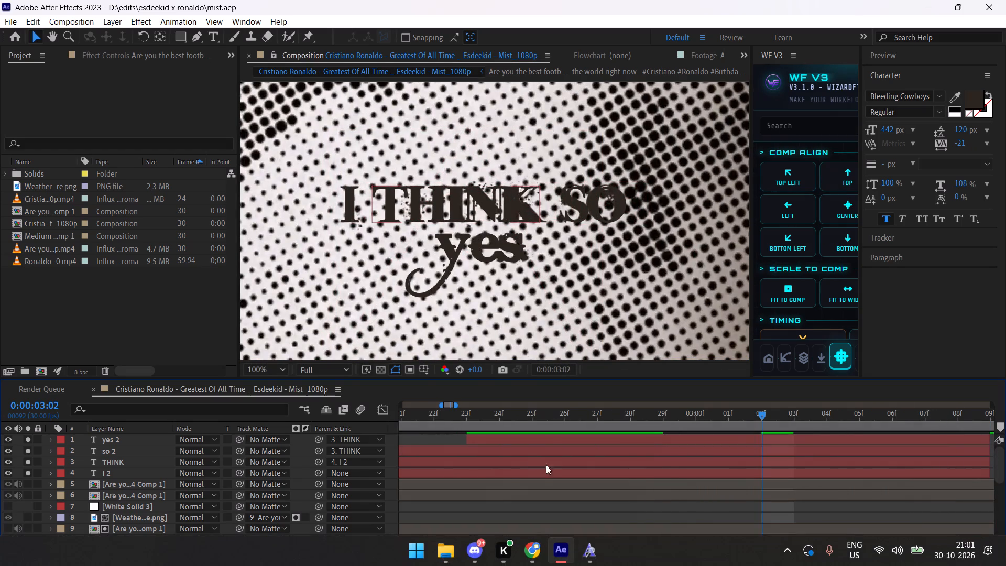
{"action": "left_click_drag", "start_coordinate": [445, 564], "coordinate": [441, 548]}
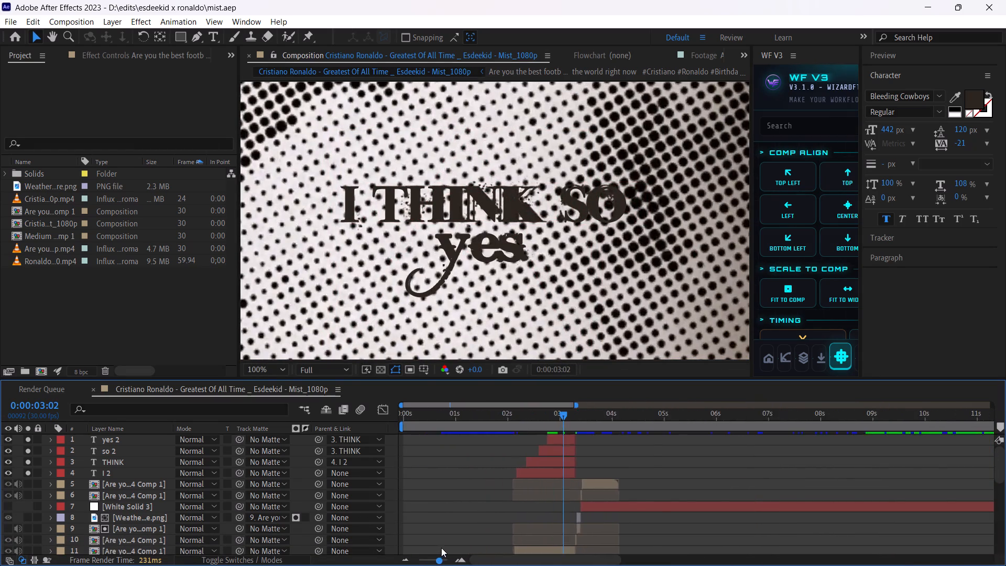
{"action": "left_click_drag", "start_coordinate": [441, 548], "coordinate": [442, 546]}
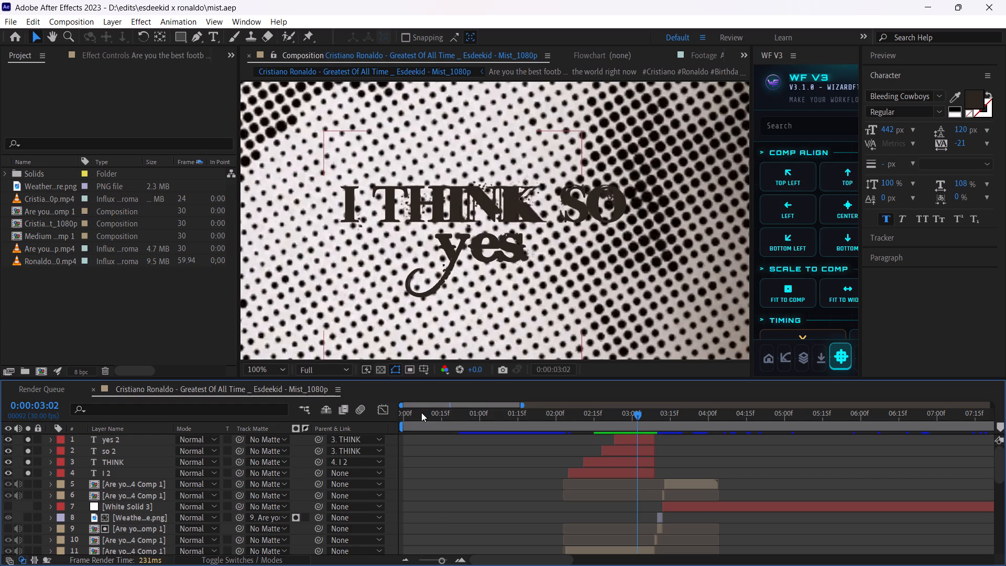
{"action": "key", "text": "space"}
{"action": "key", "text": "space"}
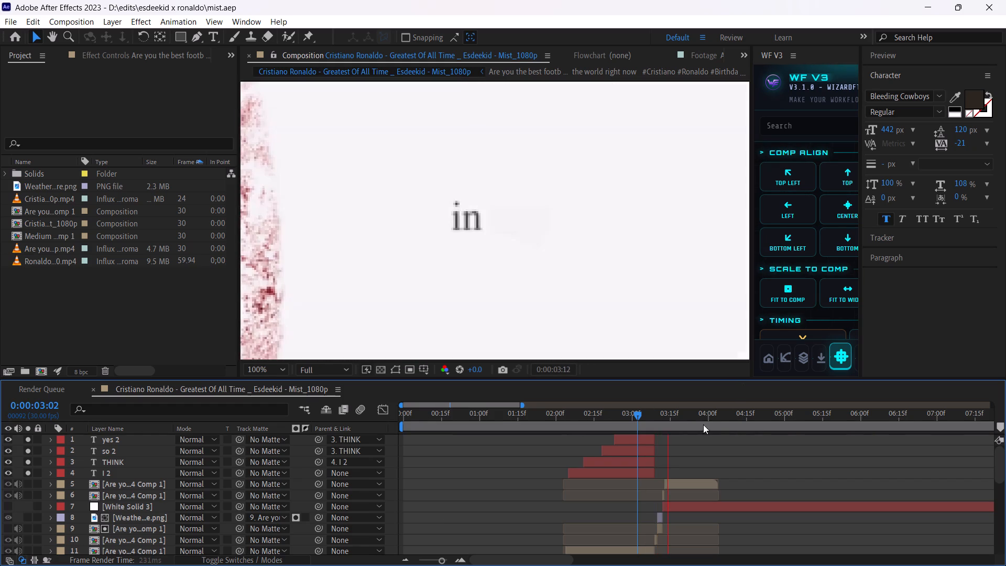
{"action": "left_click_drag", "start_coordinate": [669, 416], "coordinate": [593, 420]}
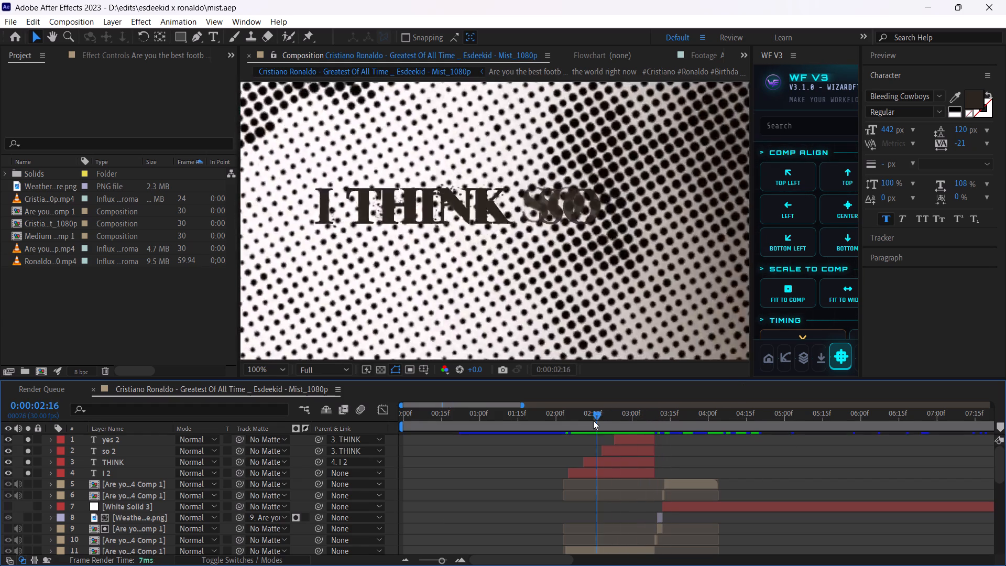
{"action": "left_click_drag", "start_coordinate": [593, 420], "coordinate": [554, 420]}
{"action": "key", "text": "space"}
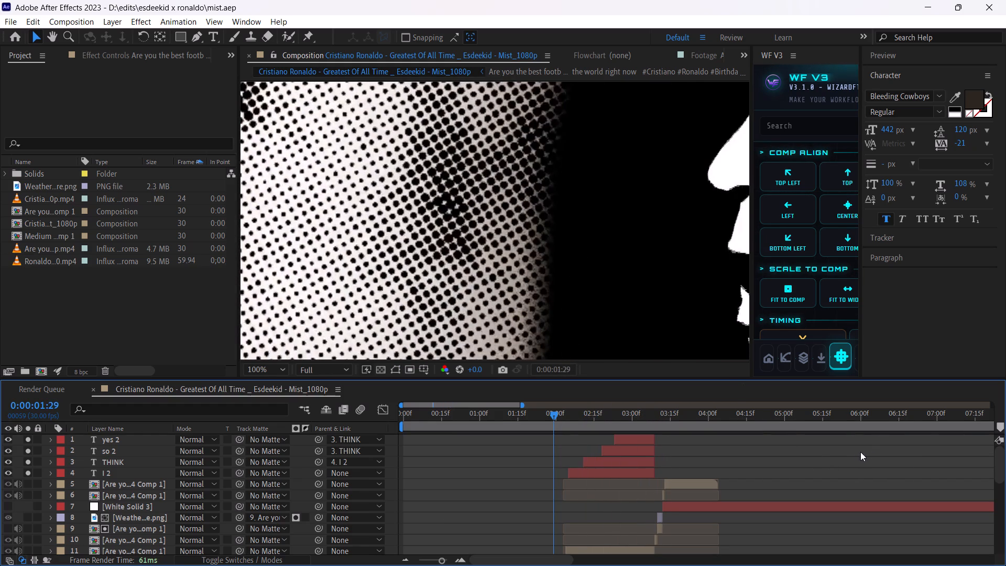
{"action": "key", "text": "space"}
Turn off solo for the reference video layer and for the "I", "THINK", "so" and "yes" text layers.
{"action": "left_click_drag", "start_coordinate": [1002, 462], "coordinate": [997, 565]}
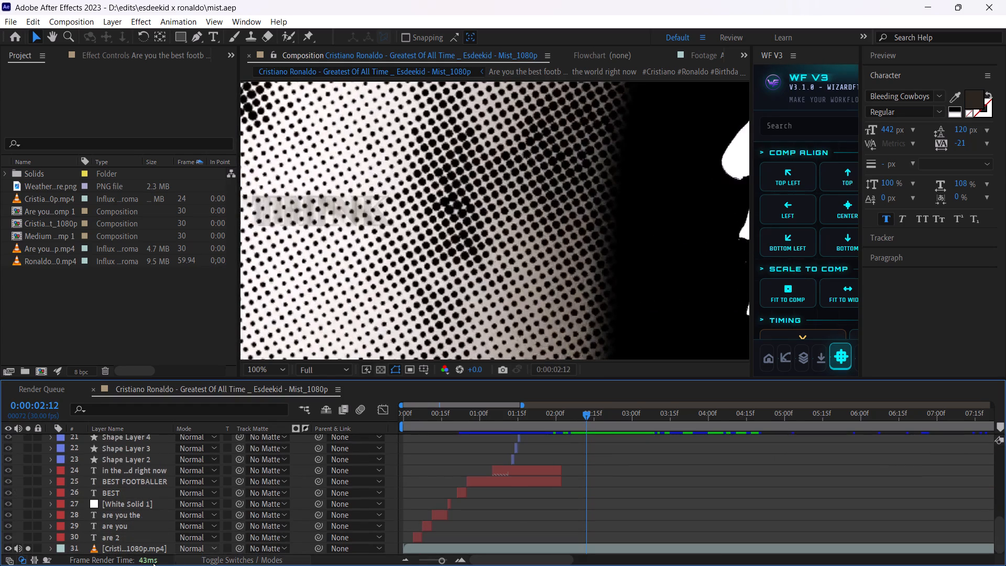
{"action": "left_click", "coordinate": [26, 547]}
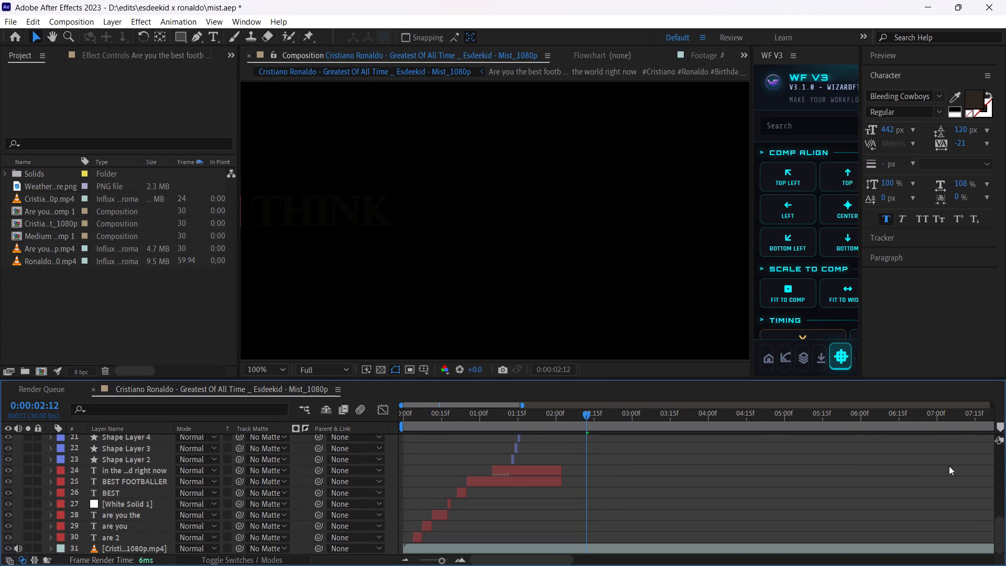
{"action": "left_click_drag", "start_coordinate": [1004, 532], "coordinate": [1005, 432]}
{"action": "left_click_drag", "start_coordinate": [997, 487], "coordinate": [1005, 390]}
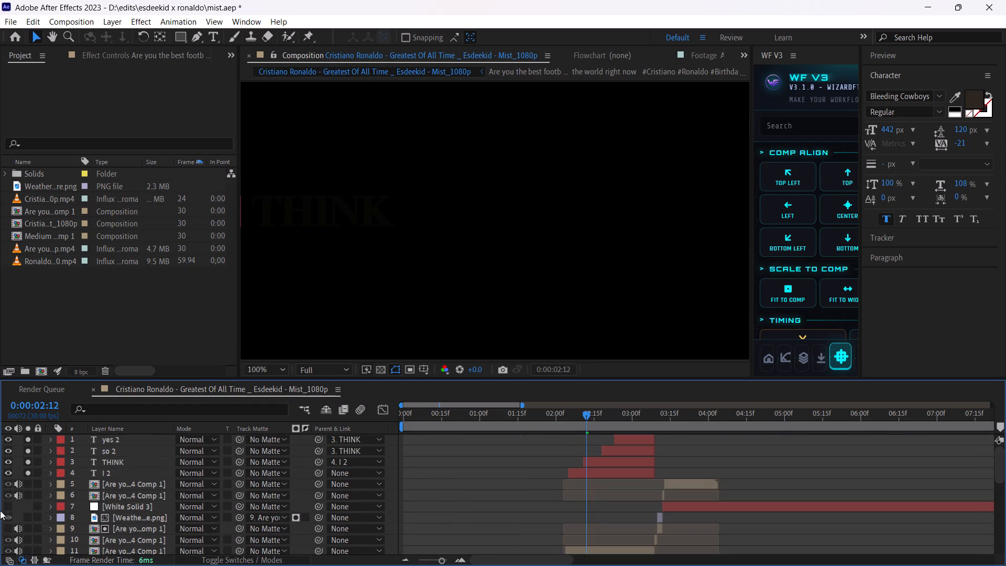
{"action": "left_click", "coordinate": [29, 473]}
{"action": "left_click", "coordinate": [27, 463]}
{"action": "left_click", "coordinate": [27, 457]}
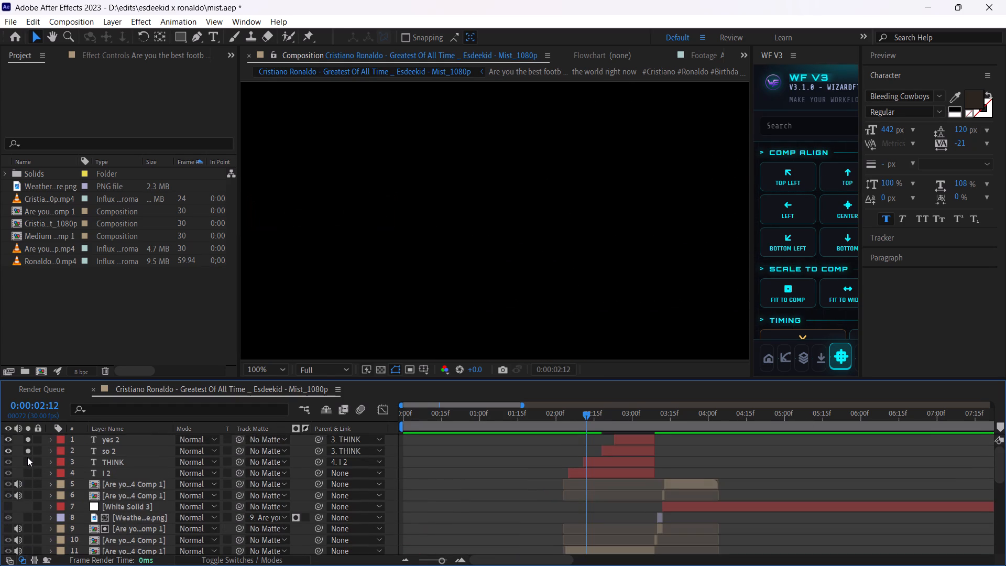
{"action": "left_click", "coordinate": [27, 453]}
{"action": "left_click", "coordinate": [27, 440]}
{"action": "left_click", "coordinate": [770, 467]}
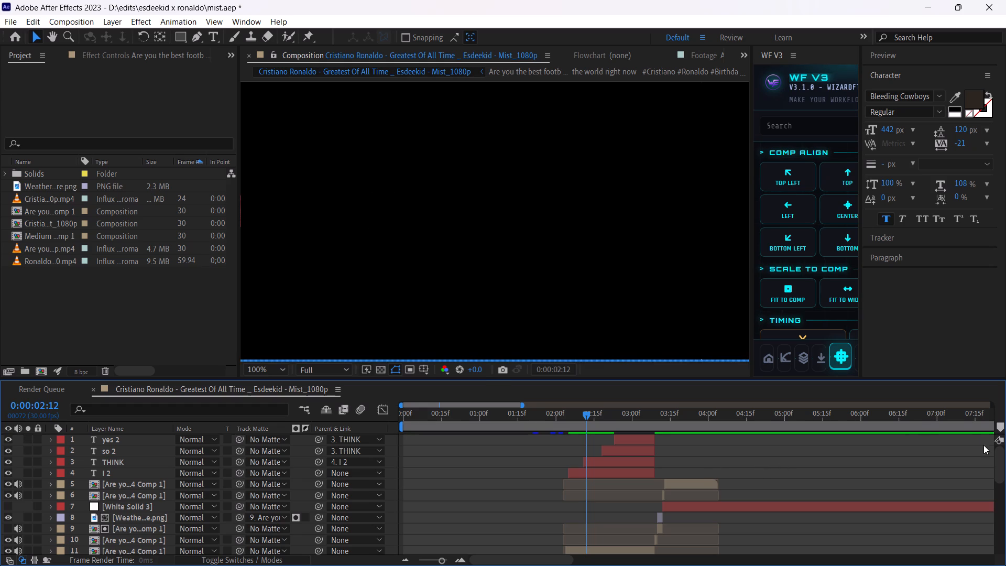
Make the White Solid 3 layer visible.
{"action": "left_click_drag", "start_coordinate": [998, 461], "coordinate": [1002, 470]}
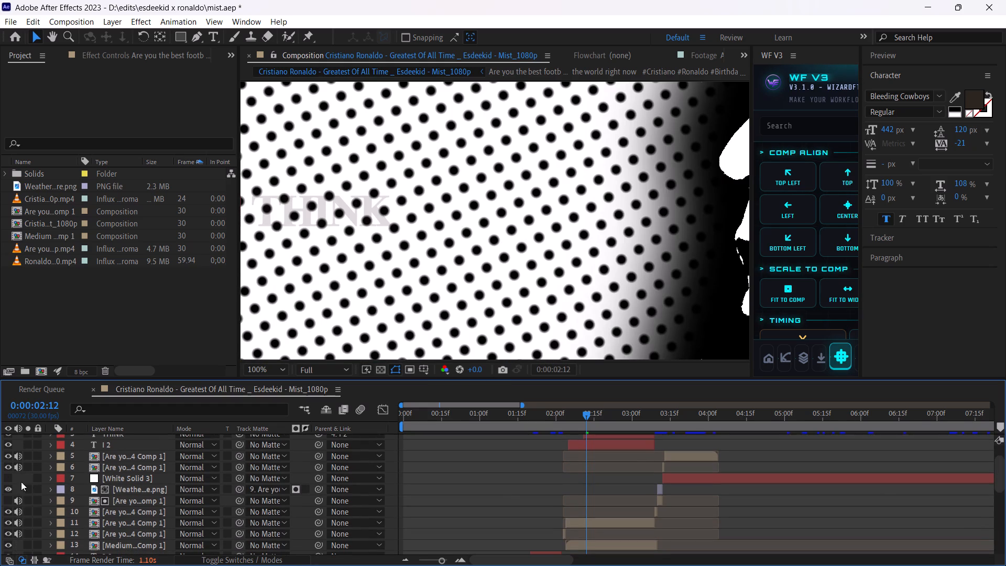
{"action": "left_click", "coordinate": [16, 482]}
{"action": "left_click", "coordinate": [7, 479]}
Hide the Cristiano Ronaldo reference video layer at the bottom of the layer stack.
{"action": "left_click_drag", "start_coordinate": [1002, 470], "coordinate": [998, 565]}
{"action": "left_click", "coordinate": [5, 547]}
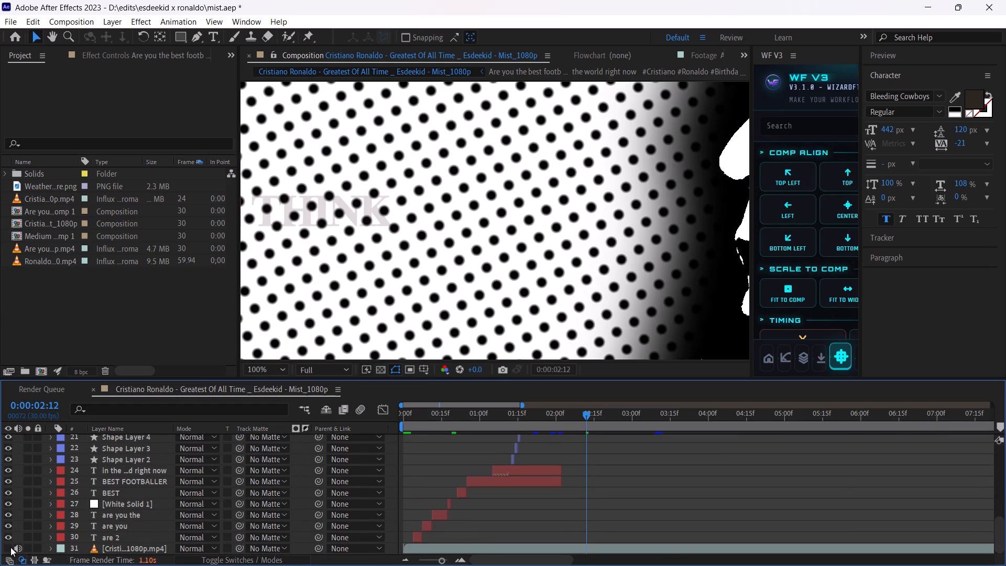
Play back the recreated edit from the start past the "I THINK SO yes" section to review the full frame without the reference.
{"action": "left_click_drag", "start_coordinate": [1003, 524], "coordinate": [1005, 372]}
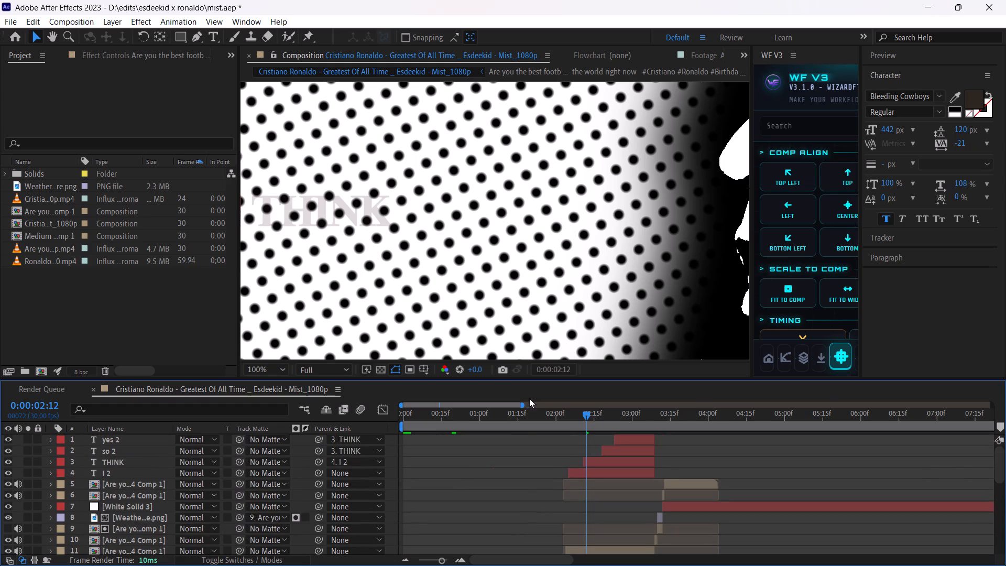
{"action": "left_click_drag", "start_coordinate": [581, 419], "coordinate": [543, 424]}
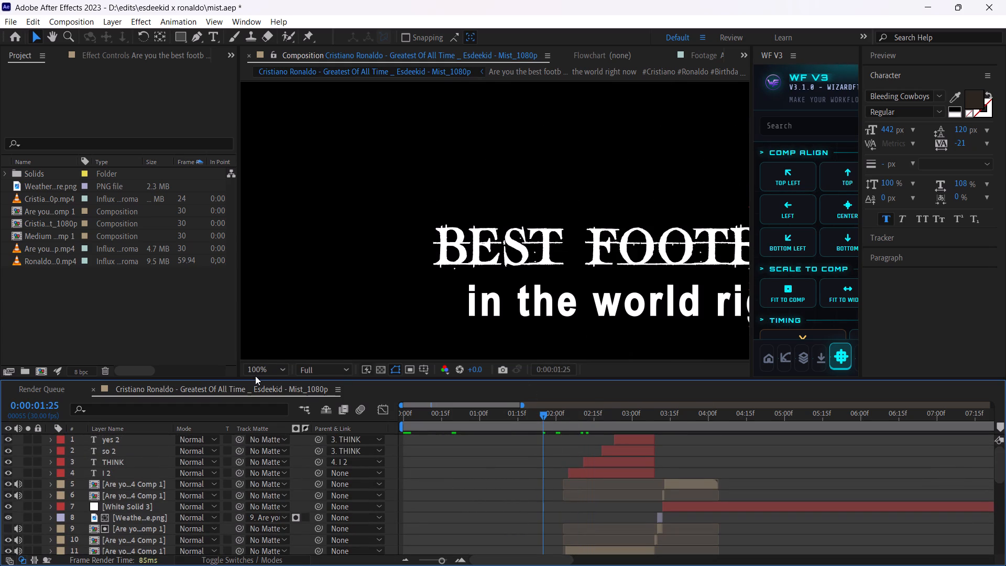
{"action": "left_click", "coordinate": [255, 376]}
{"action": "left_click", "coordinate": [264, 354]}
{"action": "left_click", "coordinate": [258, 376]}
{"action": "left_click", "coordinate": [259, 365]}
{"action": "left_click", "coordinate": [275, 132]}
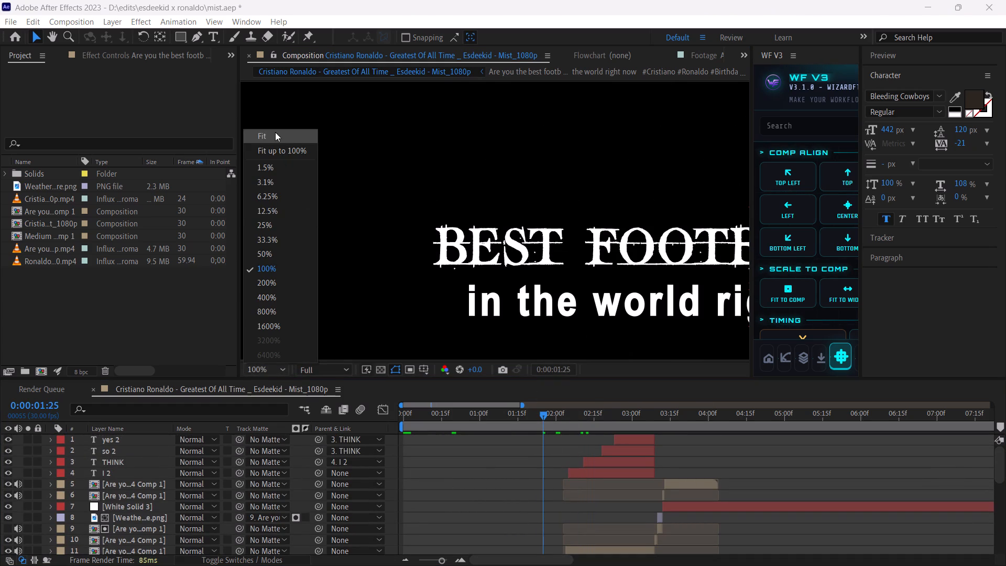
{"action": "key", "text": "space"}
{"action": "left_click_drag", "start_coordinate": [504, 414], "coordinate": [321, 411]}
{"action": "key", "text": "space"}
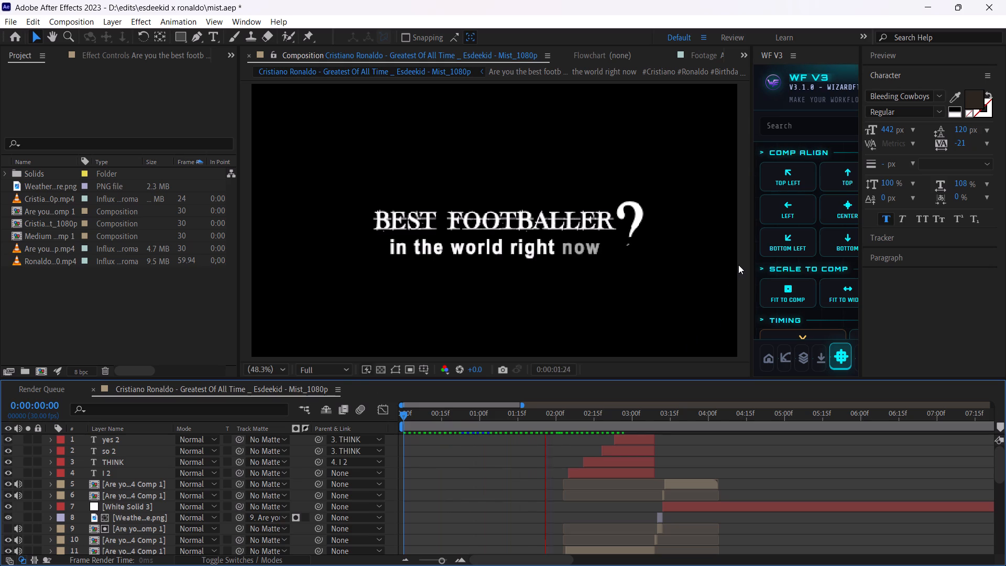
{"action": "key", "text": "space"}
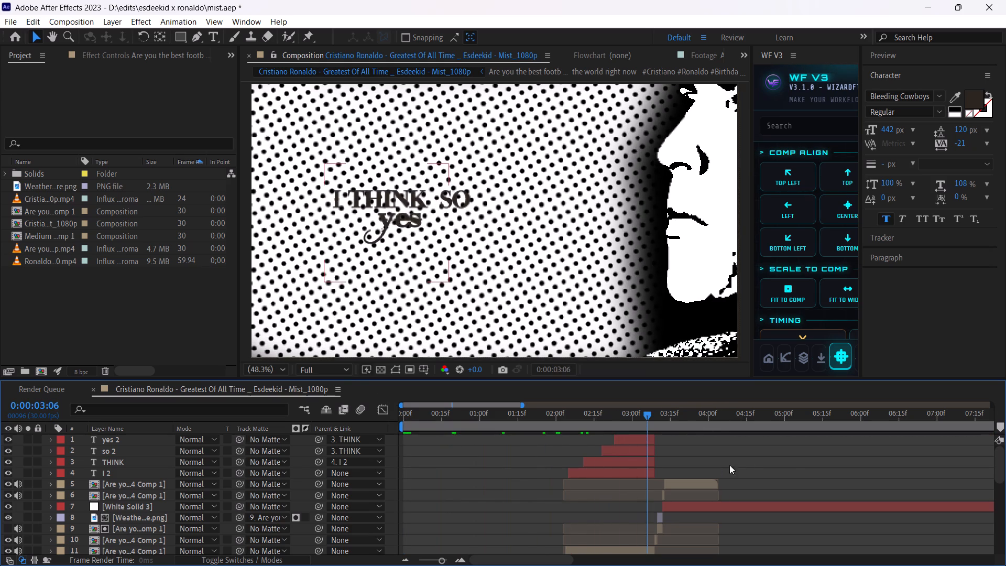
{"action": "key", "text": "space"}
{"action": "key", "text": "space"}
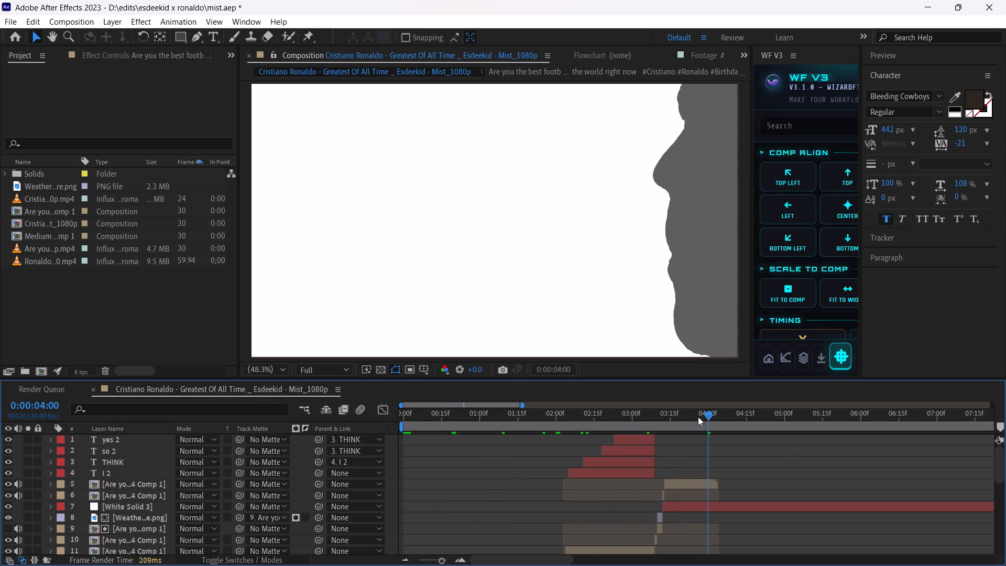
{"action": "key", "text": "space"}
{"action": "key", "text": "space"}
Save the project.
{"action": "left_click", "coordinate": [793, 461]}
{"action": "key", "text": "ctrl+s"}
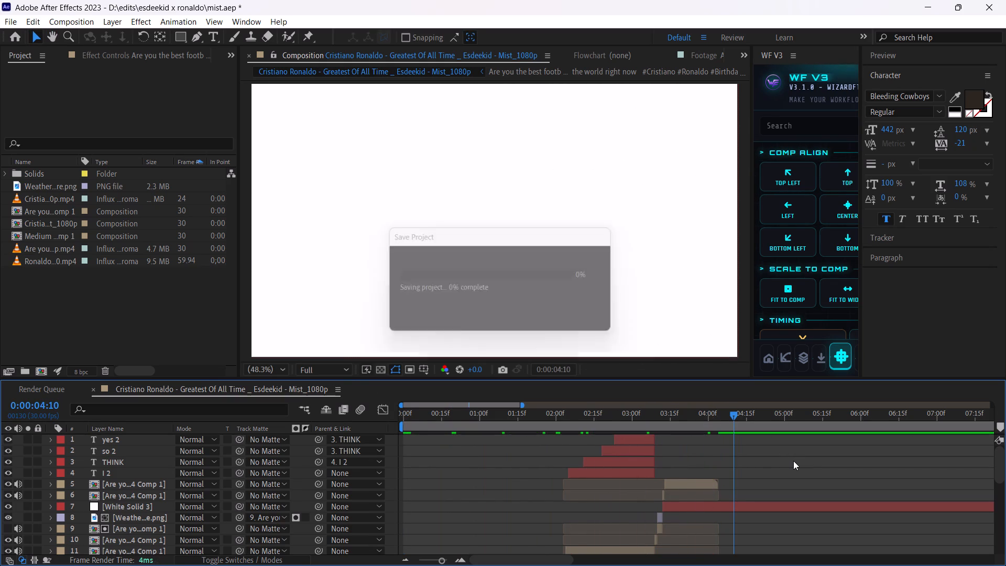